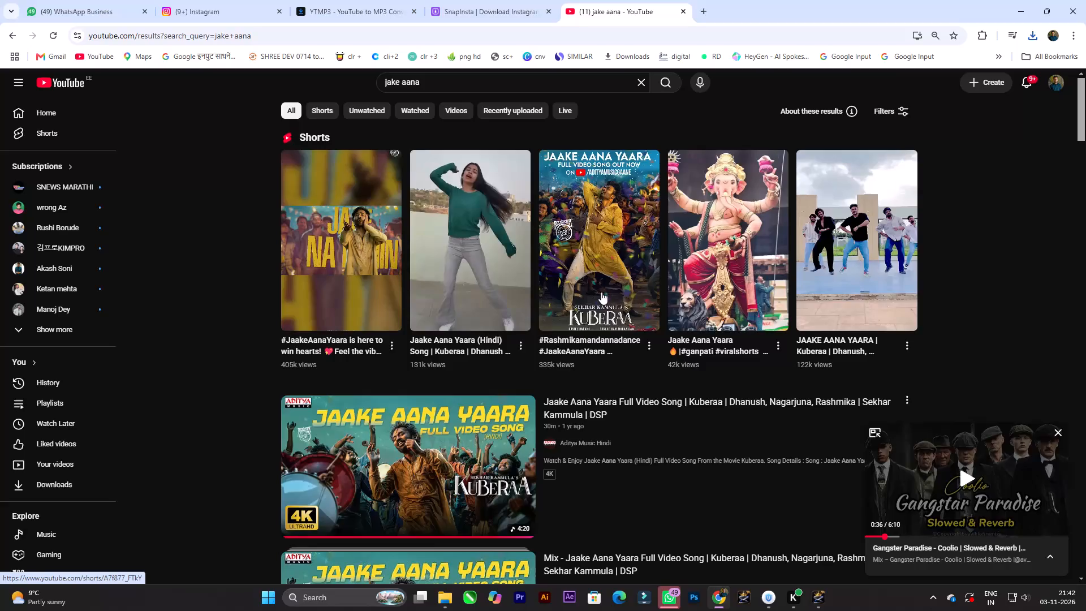
Open the "#Rashmikamandannadance #JaakeAanaYaara" Short from the search results and copy its share link.
{"action": "left_click", "coordinate": [601, 292]}
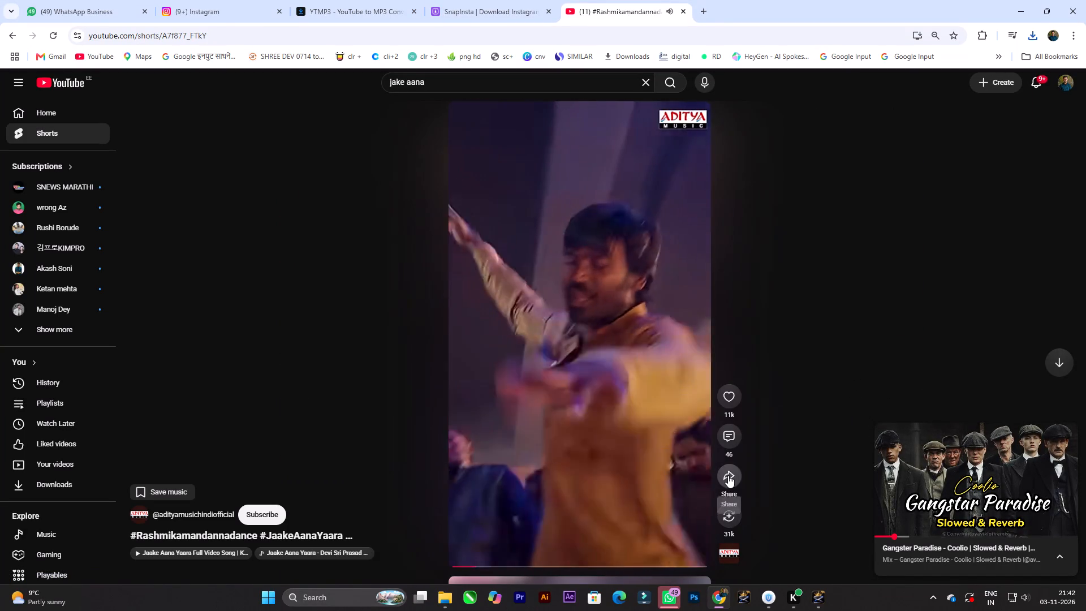
{"action": "left_click", "coordinate": [728, 475]}
{"action": "left_click", "coordinate": [628, 358]}
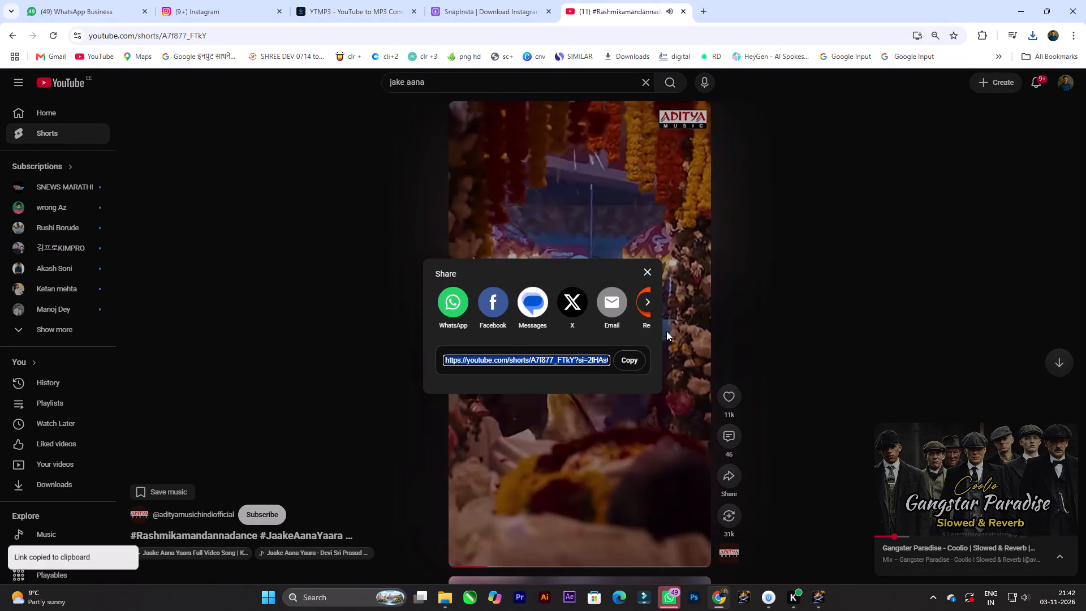
{"action": "left_click", "coordinate": [650, 276]}
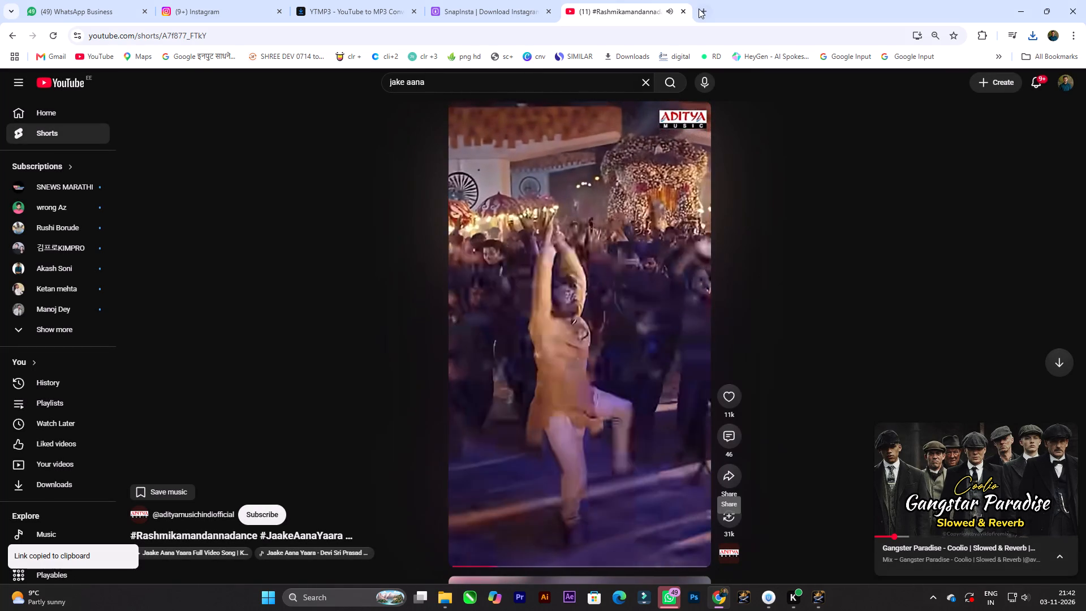
Switch to the Snapinsta downloader page that is already open in the browser.
{"action": "left_click", "coordinate": [540, 0]}
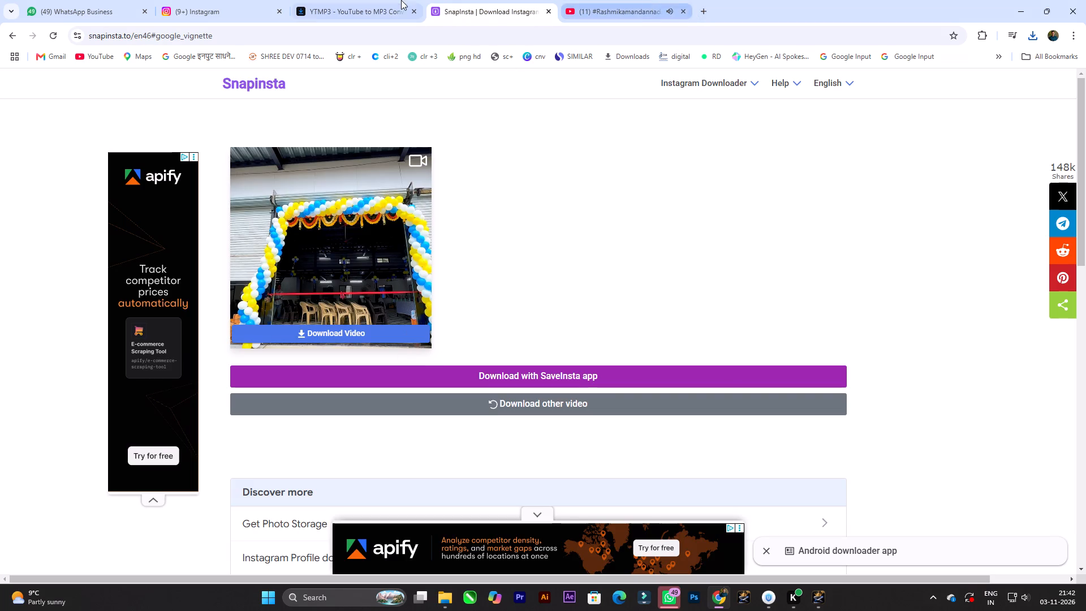
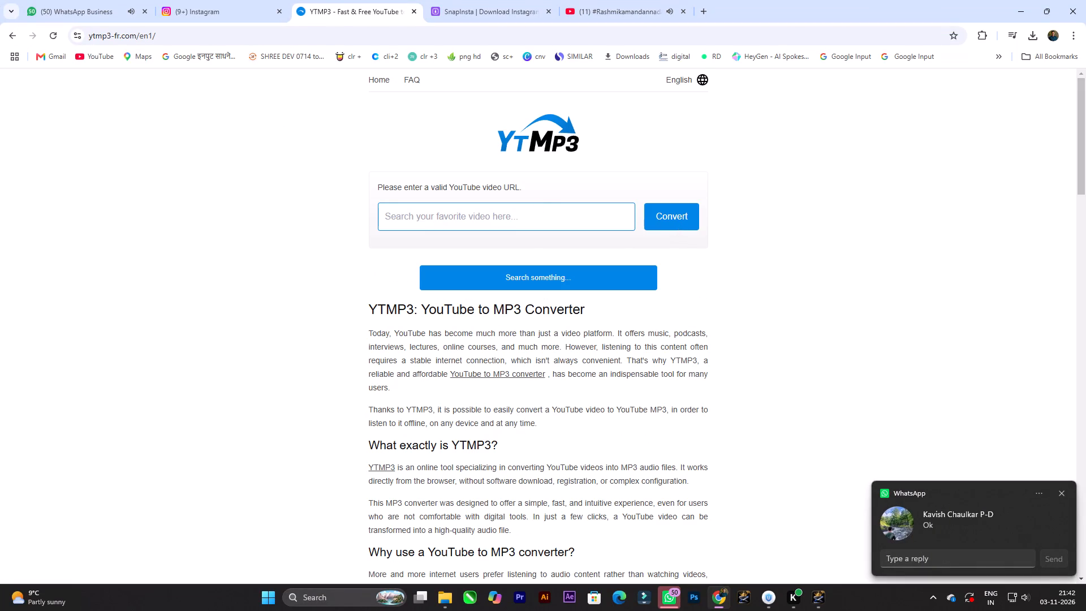
Submit the copied YouTube Shorts link to the YTMP3 converter for conversion.
{"action": "left_click", "coordinate": [599, 216]}
{"action": "key", "text": "ctrl+v"}
{"action": "left_click", "coordinate": [686, 218]}
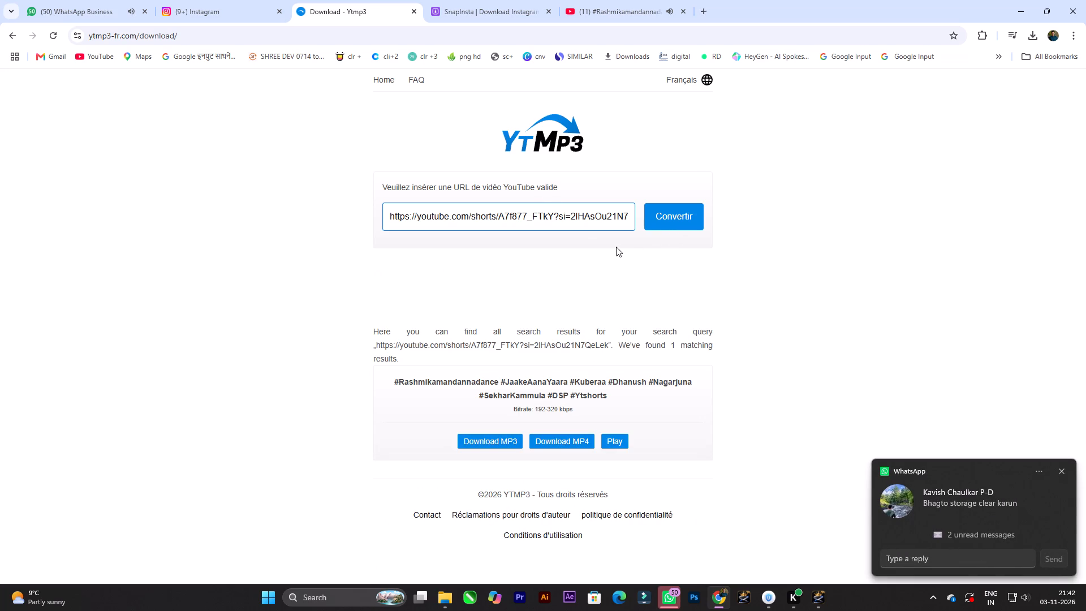
Download the found YouTube Short's audio as a 64 kbps MP3, closing the advertising tabs that open.
{"action": "left_click", "coordinate": [501, 446]}
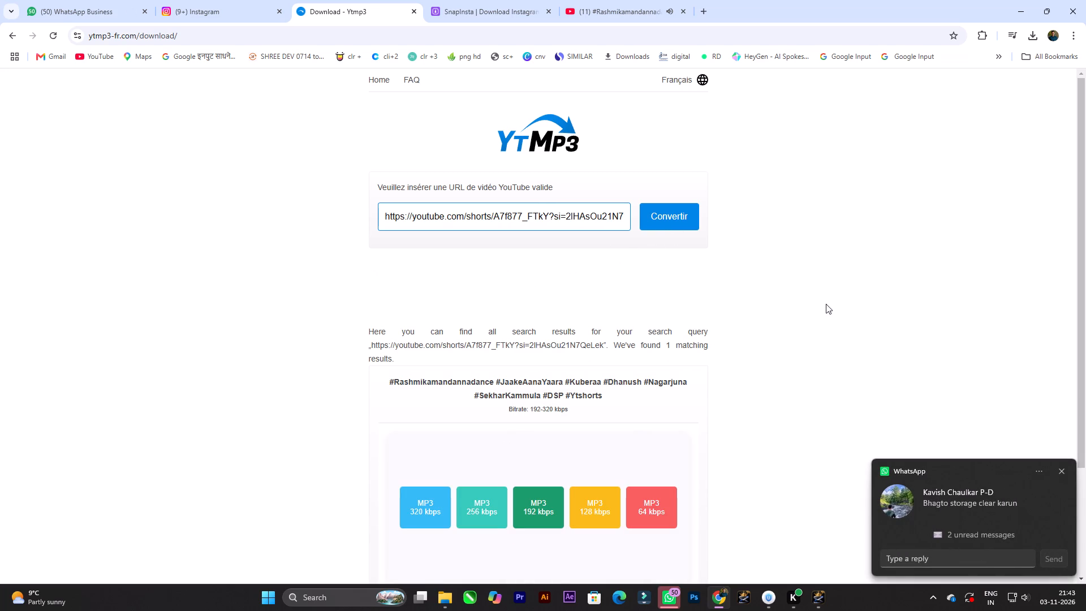
{"action": "left_click", "coordinate": [660, 513]}
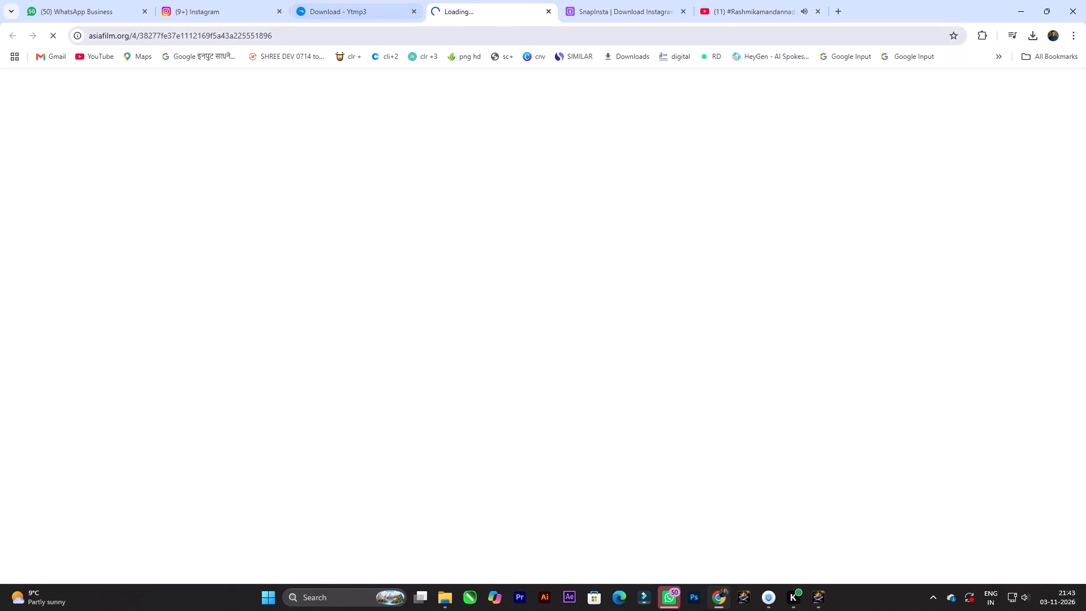
{"action": "left_click", "coordinate": [547, 9]}
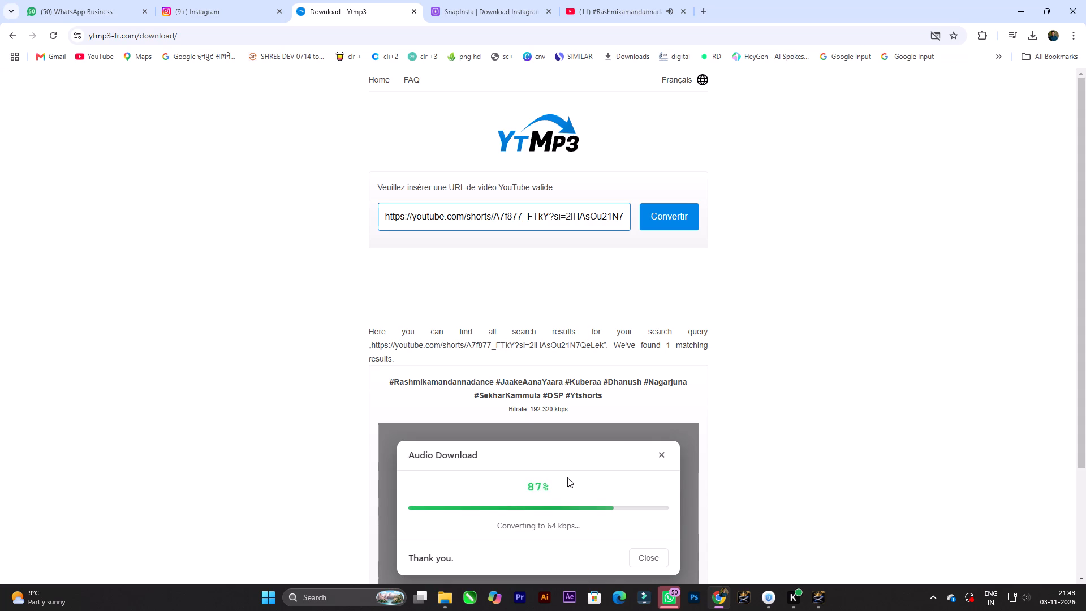
{"action": "left_click", "coordinate": [557, 506]}
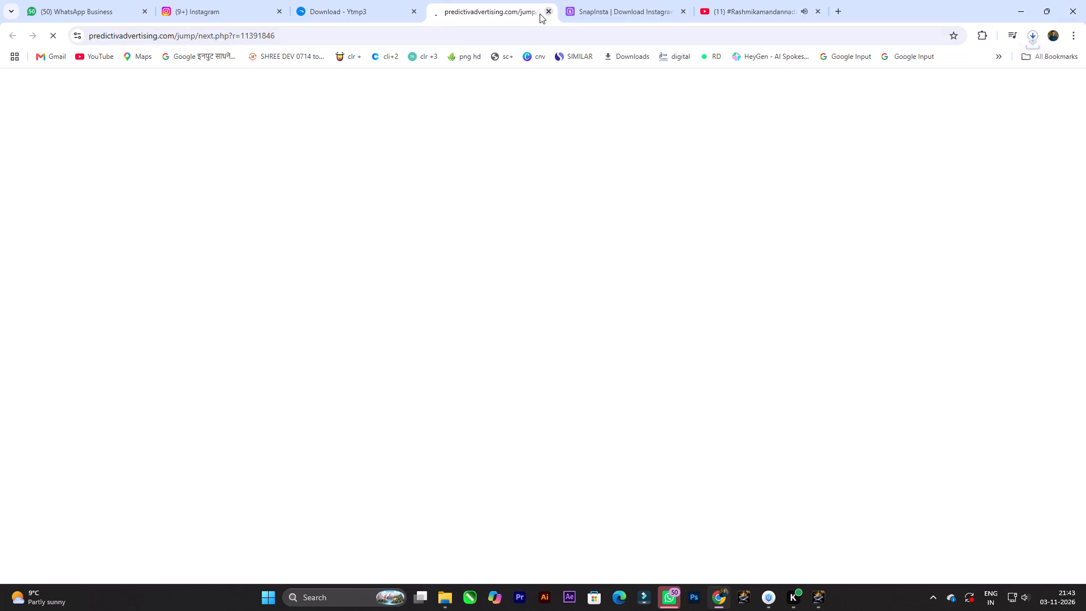
{"action": "left_click", "coordinate": [553, 11]}
Switch to CapCut and place the downloaded MP3 on the timeline beneath the video clips, starting at 00:00.
{"action": "left_click_drag", "start_coordinate": [933, 75], "coordinate": [799, 573]}
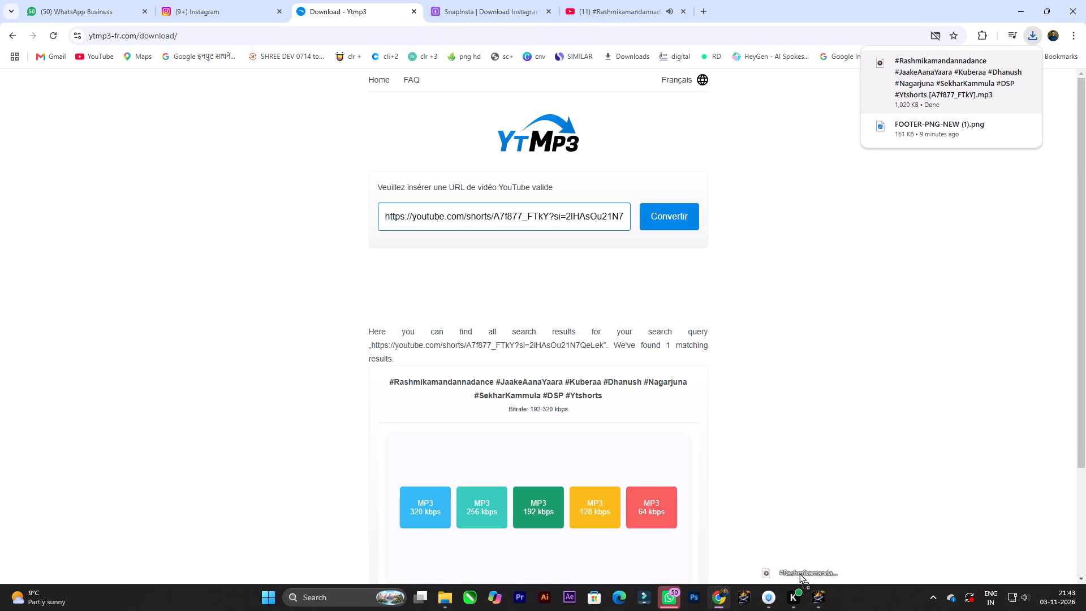
{"action": "left_click_drag", "start_coordinate": [799, 573], "coordinate": [64, 501]}
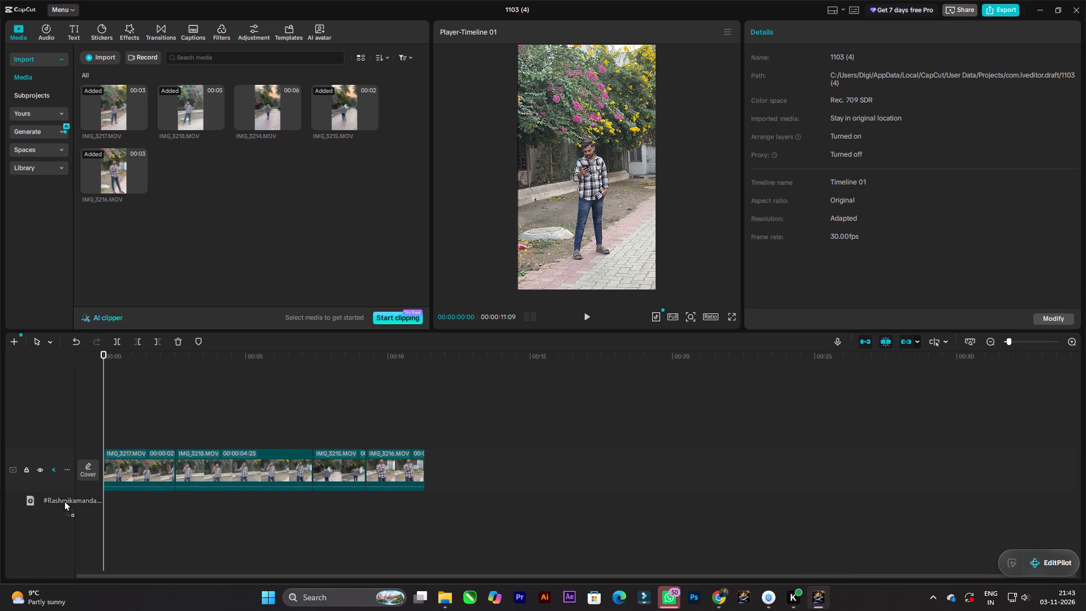
{"action": "left_click_drag", "start_coordinate": [64, 501], "coordinate": [118, 501]}
Switch to Chrome and leave the Jaake Aana Yaara Short on YouTube by returning to the previous page.
{"action": "left_click", "coordinate": [714, 597]}
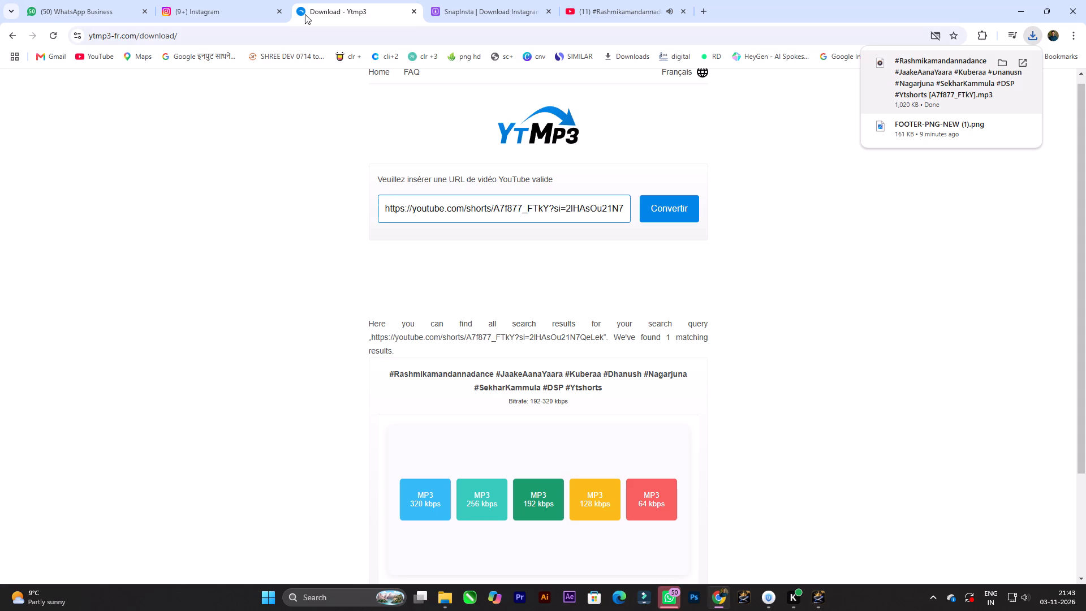
{"action": "left_click", "coordinate": [612, 0]}
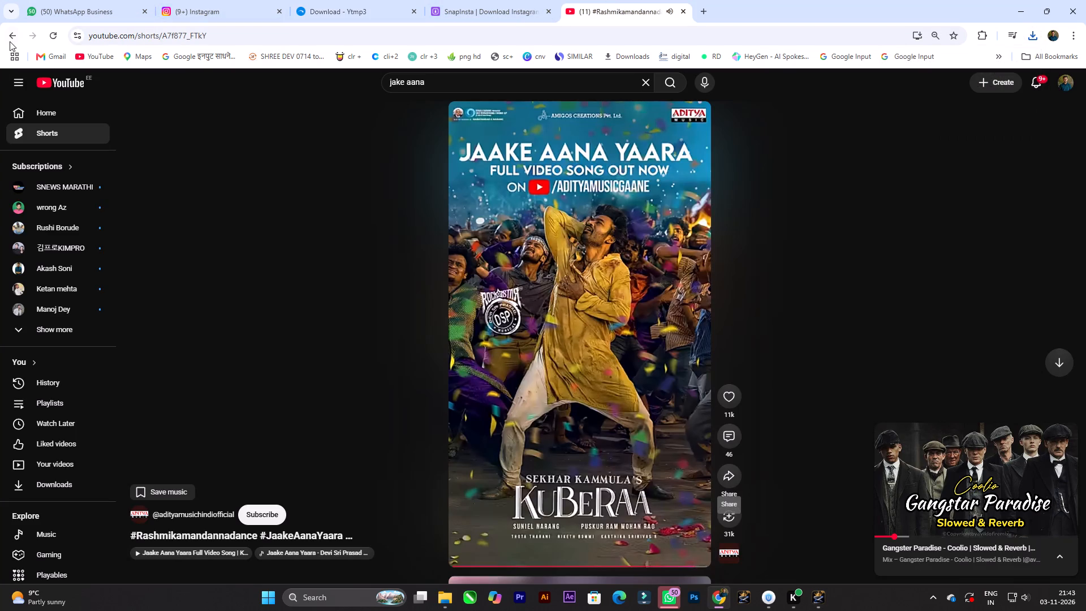
{"action": "left_click", "coordinate": [11, 38]}
Switch to CapCut and play the sequence from the start to examine how the clip cuts fit the song.
{"action": "left_click", "coordinate": [821, 598]}
{"action": "key", "text": "space"}
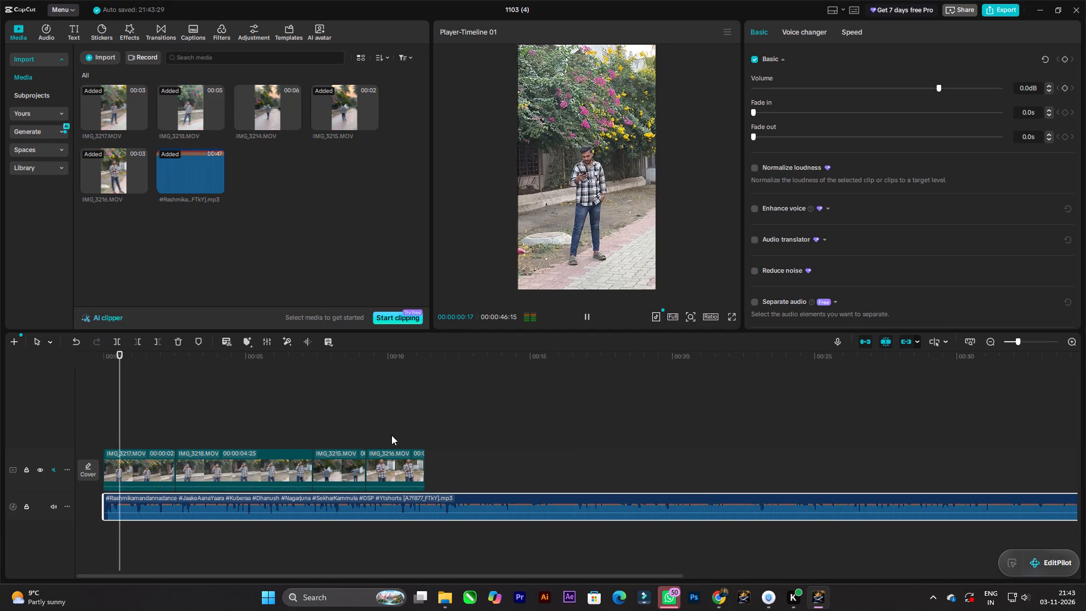
{"action": "key", "text": "space"}
{"action": "key", "text": "space"}
{"action": "key", "text": "space"}
{"action": "scroll", "coordinate": [178, 475], "scroll_direction": "up", "scroll_amount": 10, "text": "ctrl"}
{"action": "key", "text": "space"}
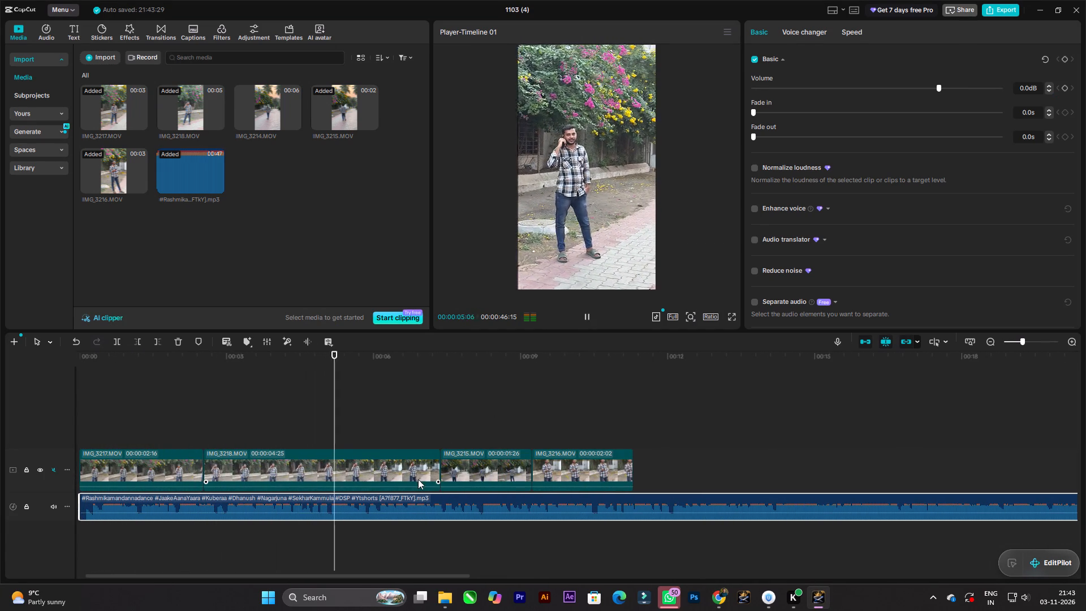
{"action": "scroll", "coordinate": [433, 481], "scroll_direction": "down", "scroll_amount": 3, "text": "ctrl"}
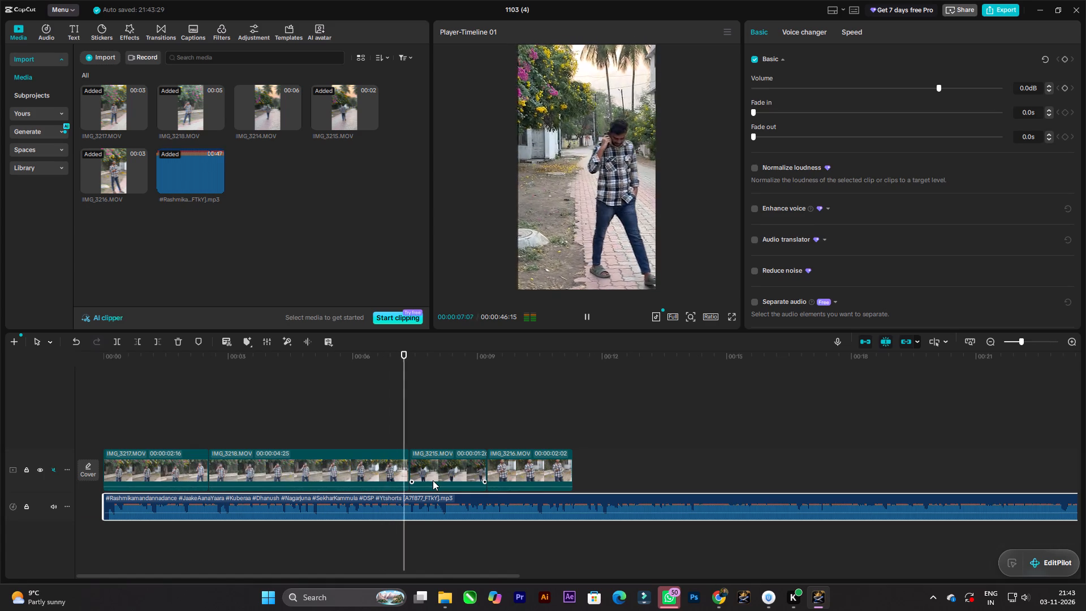
{"action": "key", "text": "space"}
{"action": "scroll", "coordinate": [498, 474], "scroll_direction": "up", "scroll_amount": 9, "text": "ctrl"}
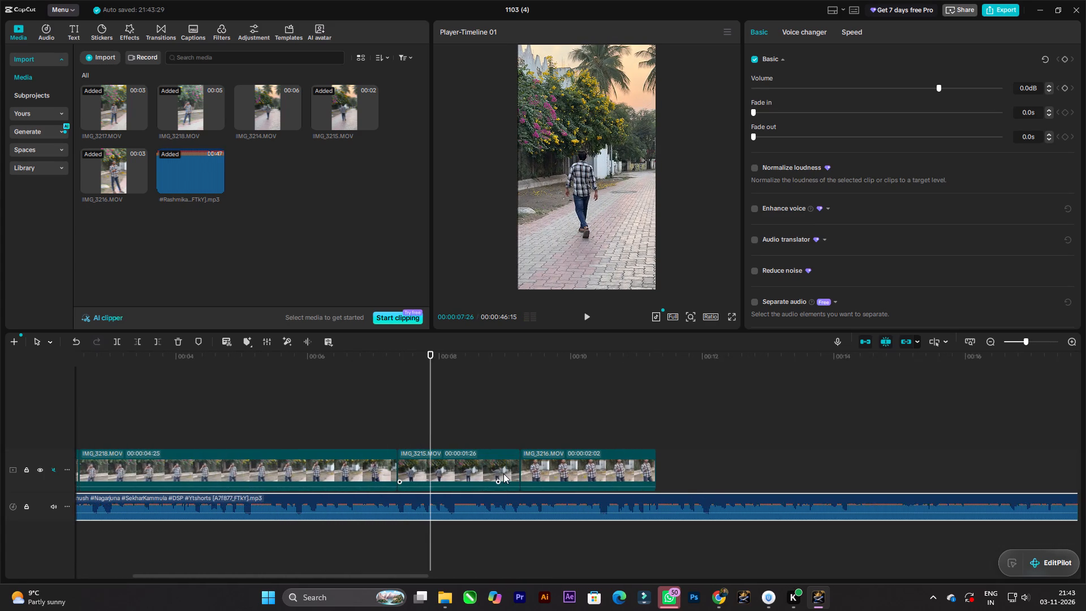
{"action": "scroll", "coordinate": [503, 474], "scroll_direction": "up", "scroll_amount": 13, "text": "ctrl"}
{"action": "key", "text": "space"}
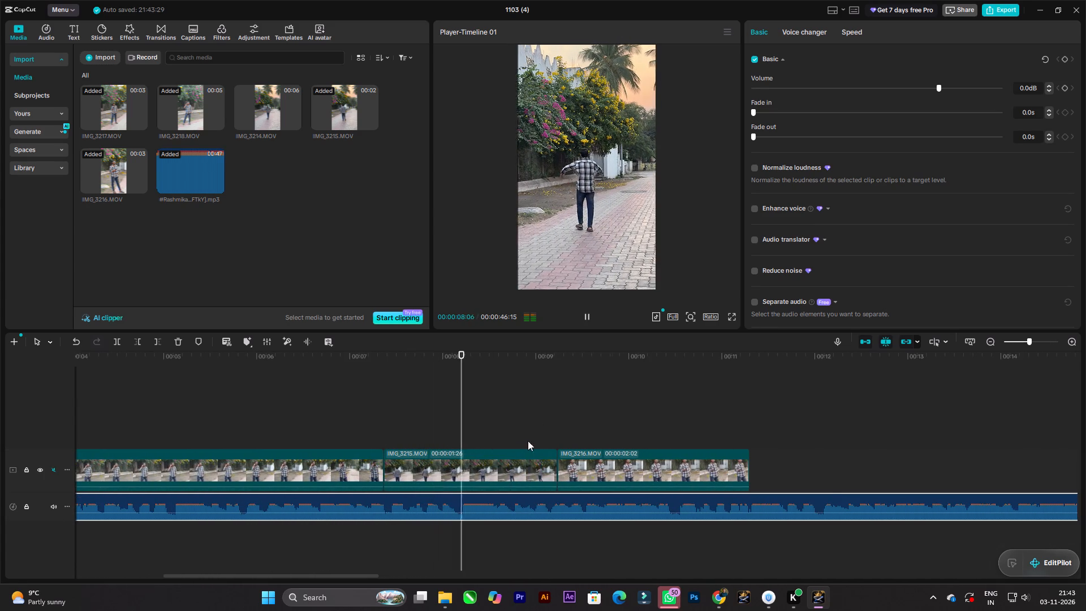
{"action": "key", "text": "space"}
{"action": "key", "text": "space"}
{"action": "key", "text": "space"}
{"action": "key", "text": "space"}
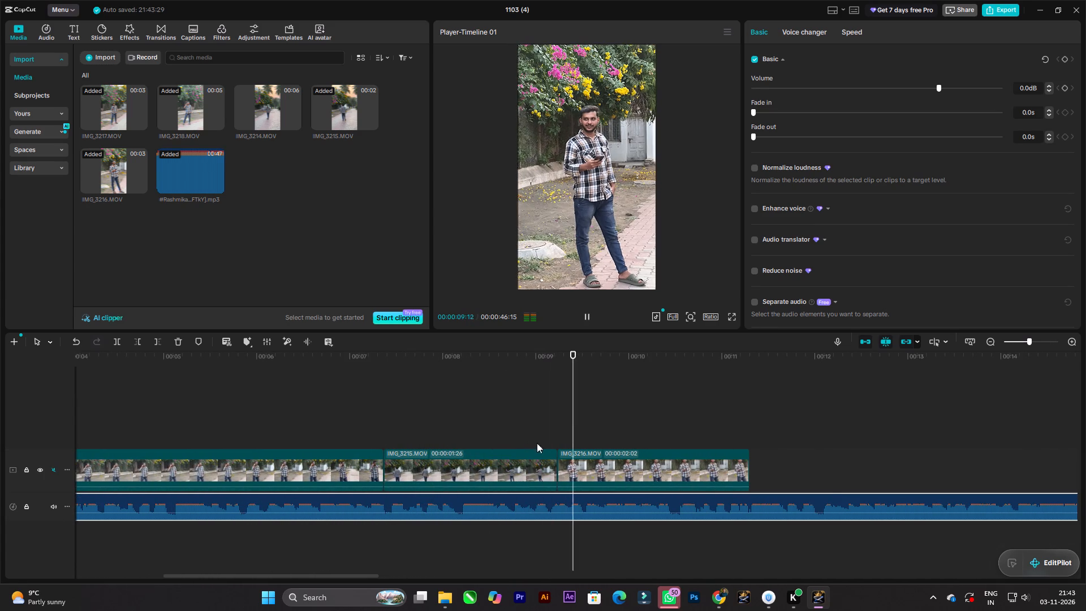
{"action": "key", "text": "space"}
Replay the IMG_3215 clip and its cut to IMG_3216 repeatedly to examine their timing against the music.
{"action": "left_click_drag", "start_coordinate": [575, 359], "coordinate": [425, 368]}
{"action": "key", "text": "space"}
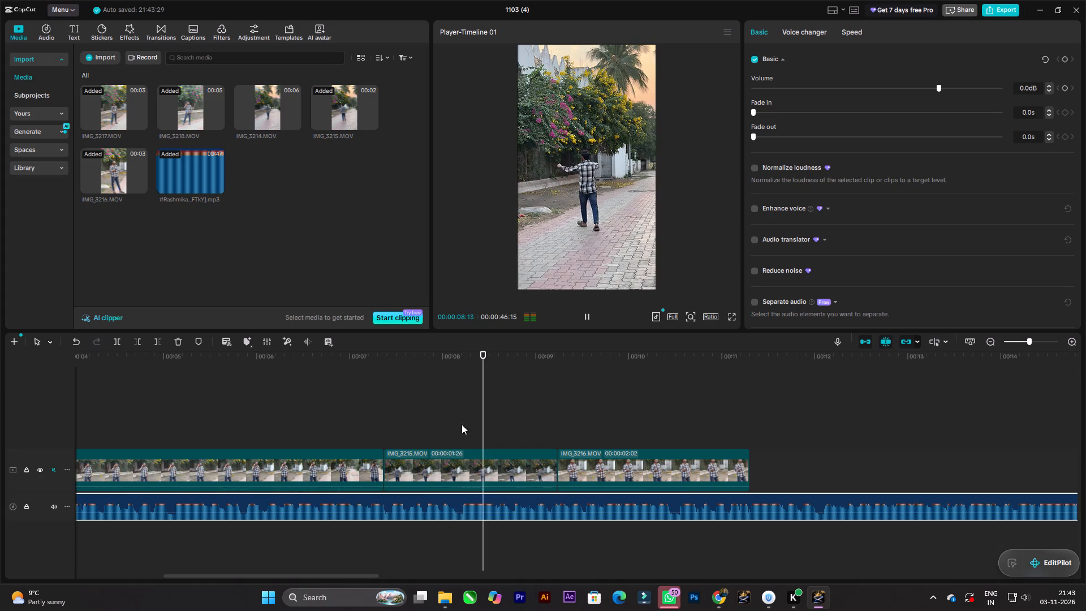
{"action": "key", "text": "space"}
{"action": "left_click_drag", "start_coordinate": [492, 371], "coordinate": [425, 373]}
{"action": "key", "text": "space"}
{"action": "key", "text": "space"}
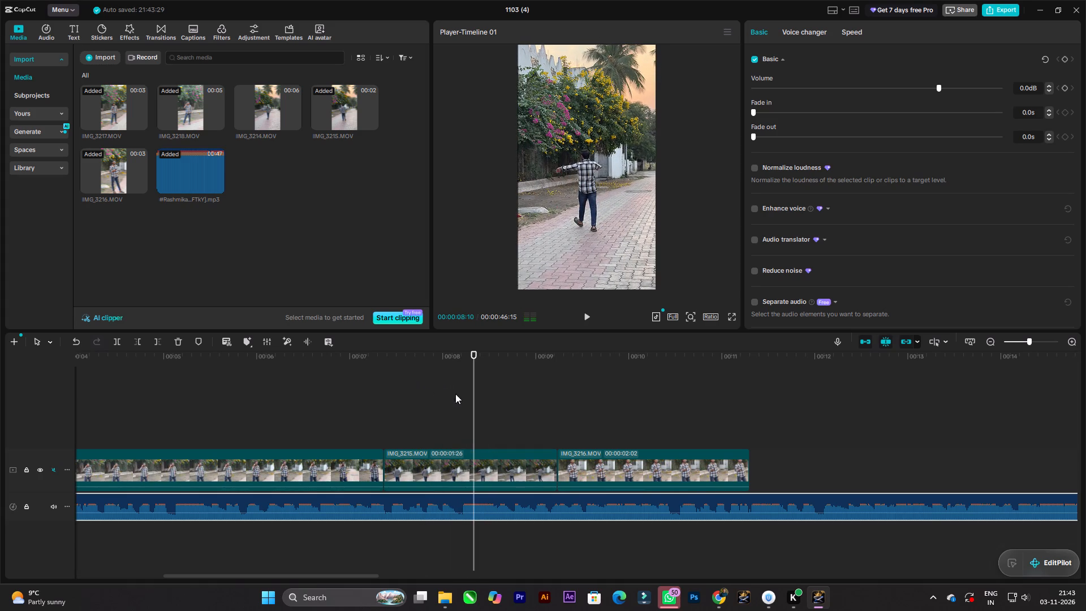
{"action": "key", "text": "space"}
{"action": "key", "text": "space"}
{"action": "left_click_drag", "start_coordinate": [490, 359], "coordinate": [386, 362]}
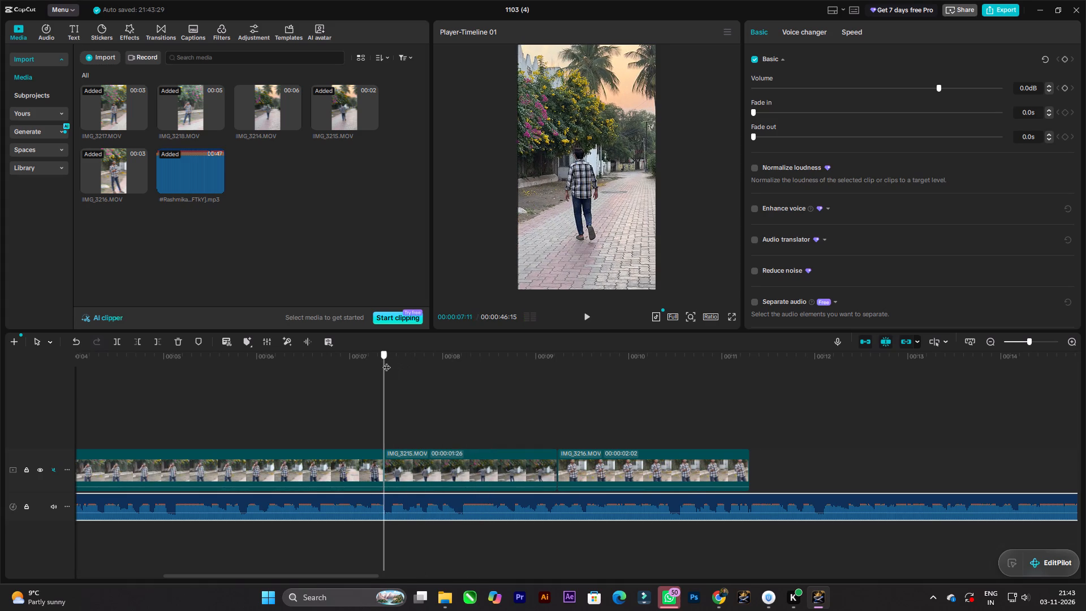
{"action": "left_click_drag", "start_coordinate": [386, 362], "coordinate": [386, 362]}
{"action": "key", "text": "space"}
{"action": "key", "text": "space"}
{"action": "key", "text": "space"}
{"action": "key", "text": "space"}
{"action": "key", "text": "space"}
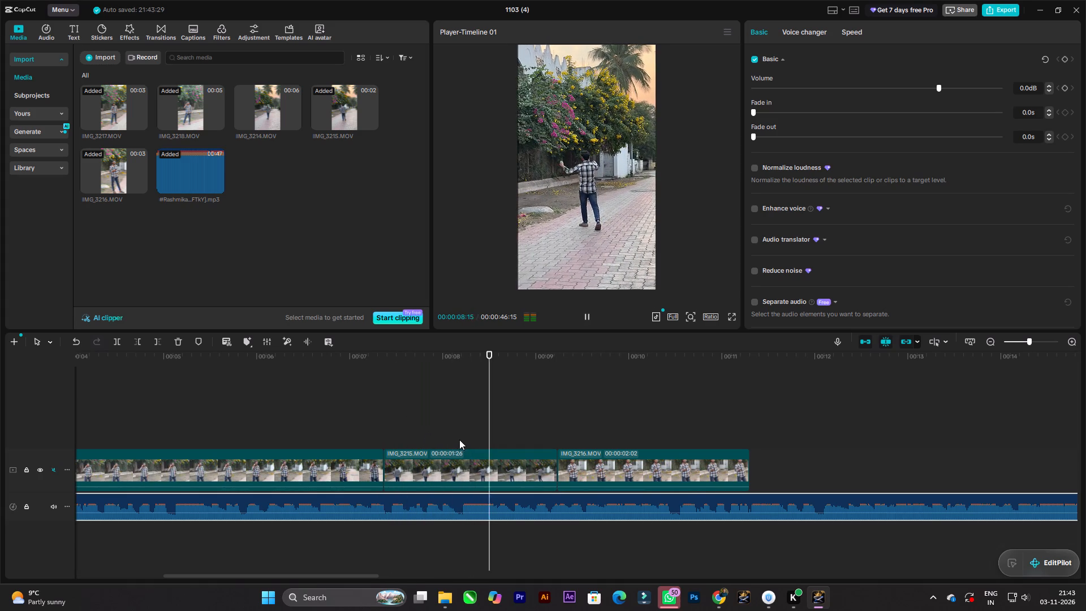
{"action": "key", "text": "space"}
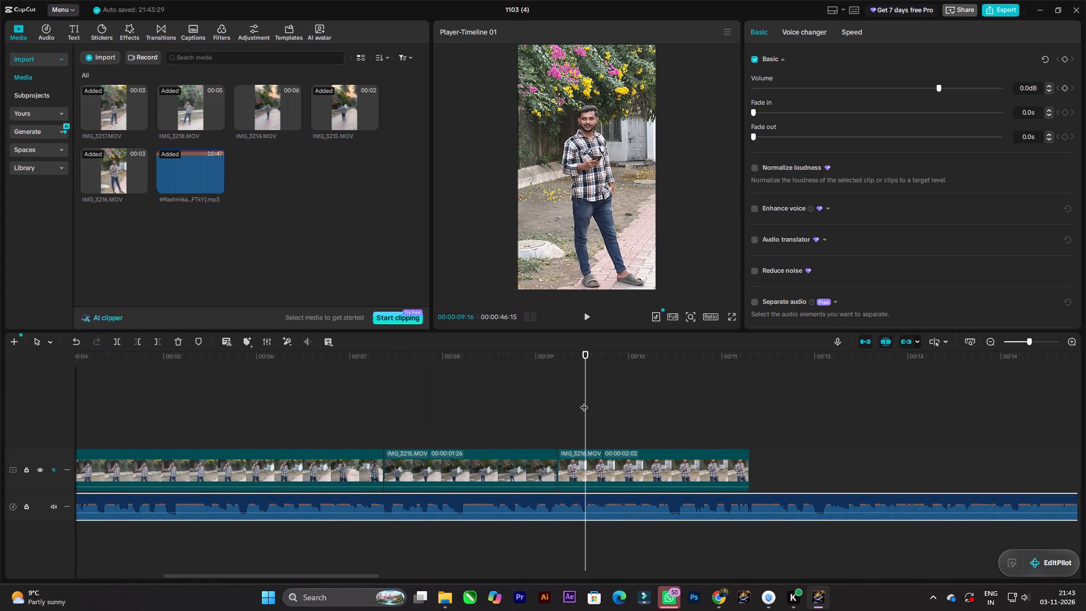
{"action": "left_click_drag", "start_coordinate": [583, 400], "coordinate": [385, 400]}
{"action": "key", "text": "space"}
{"action": "key", "text": "space"}
Apply the Custom speed curve to the IMG_3215 clip and preview it briefly.
{"action": "left_click", "coordinate": [434, 465]}
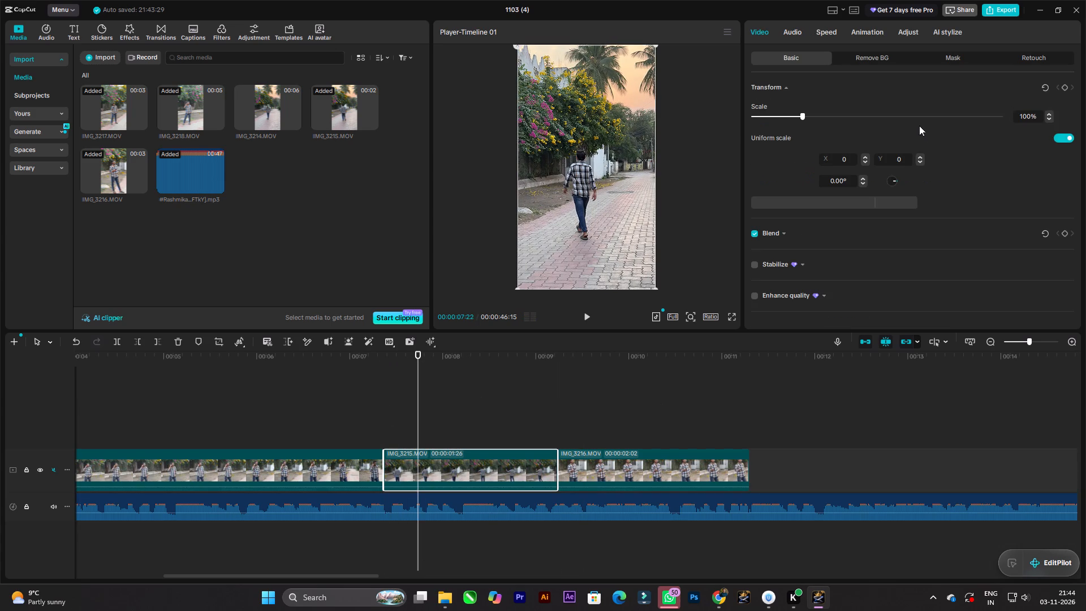
{"action": "left_click", "coordinate": [825, 37]}
{"action": "left_click", "coordinate": [918, 56]}
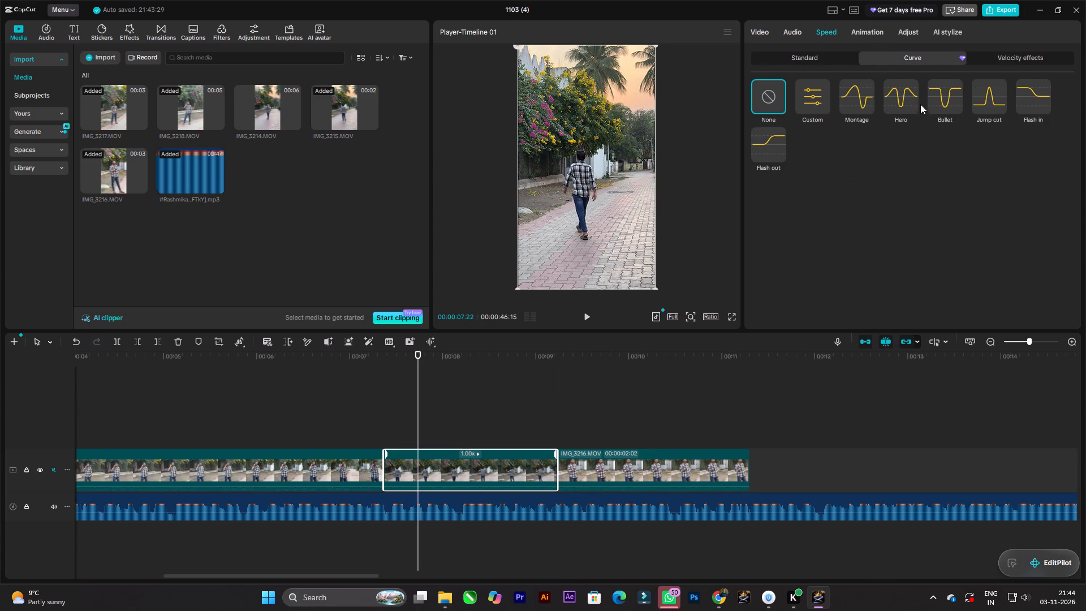
{"action": "left_click", "coordinate": [816, 109]}
{"action": "left_click_drag", "start_coordinate": [812, 235], "coordinate": [609, 214]}
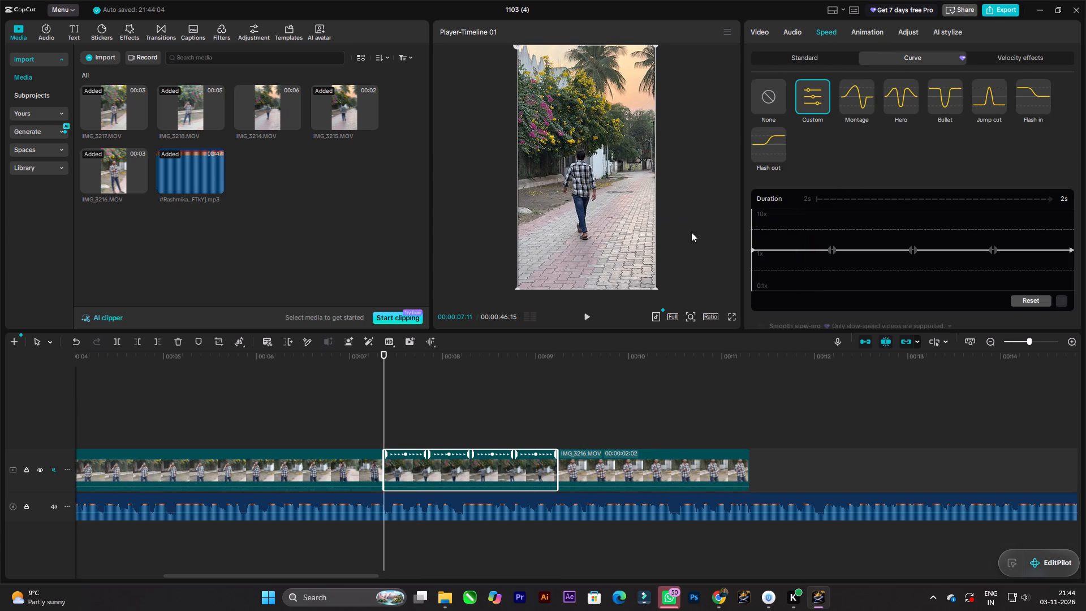
{"action": "key", "text": "space"}
{"action": "key", "text": "space"}
Lower both sides of the first interior point on IMG_3215's speed curve to 0.1x and preview the slowdown.
{"action": "left_click_drag", "start_coordinate": [829, 247], "coordinate": [828, 319]}
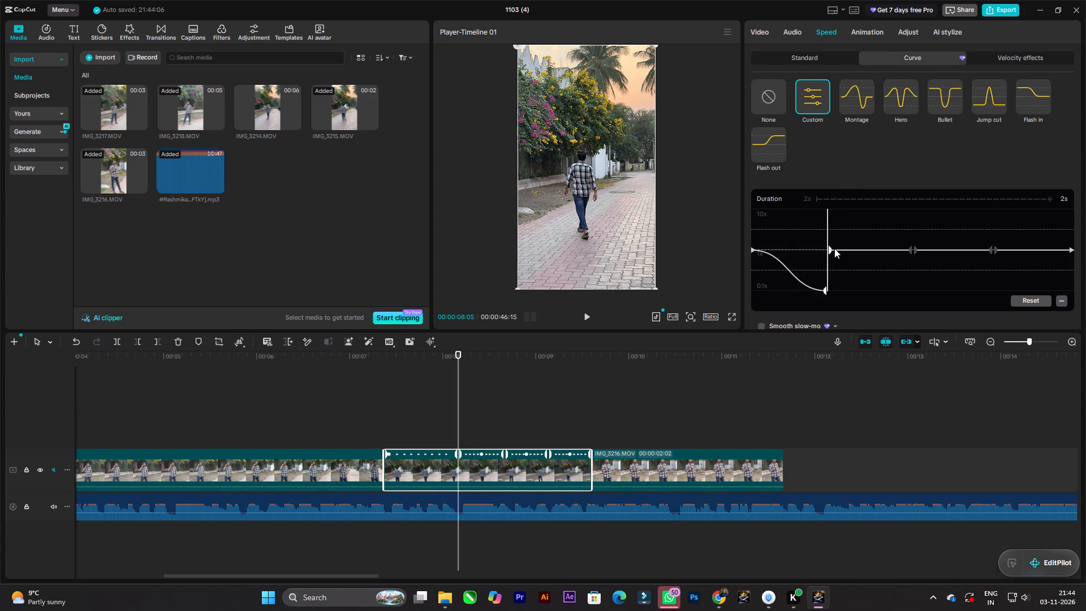
{"action": "left_click_drag", "start_coordinate": [834, 247], "coordinate": [839, 299]}
{"action": "left_click_drag", "start_coordinate": [828, 246], "coordinate": [824, 306]}
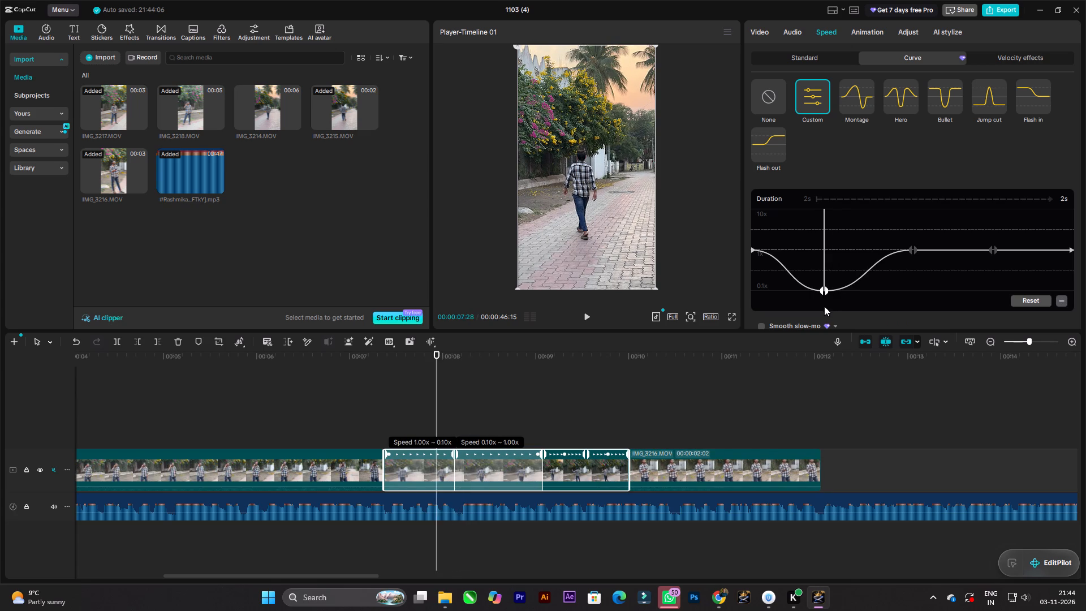
{"action": "left_click_drag", "start_coordinate": [824, 306], "coordinate": [824, 311]}
{"action": "key", "text": "space"}
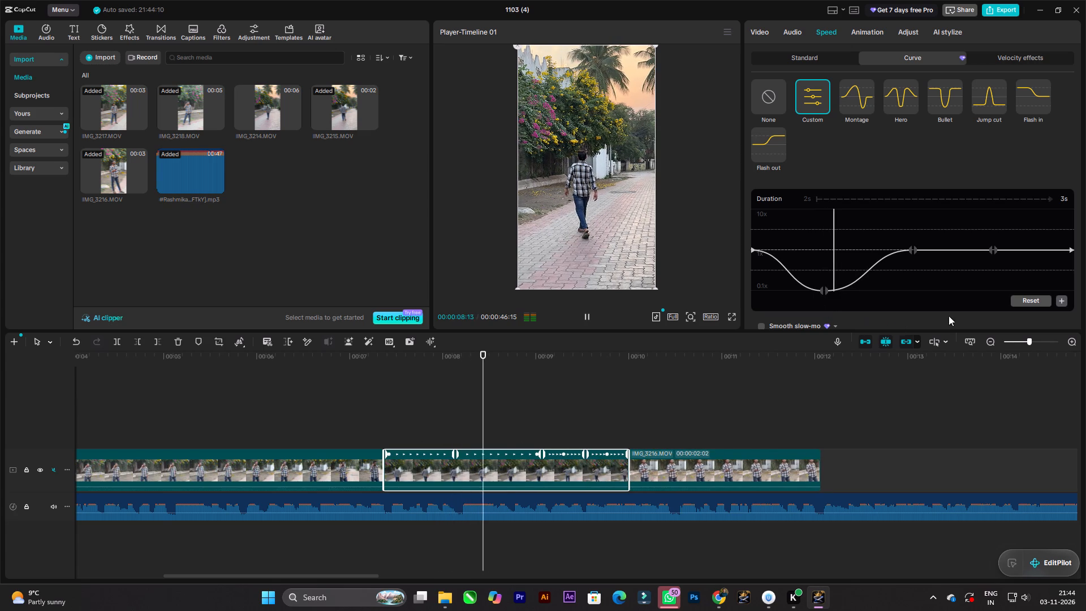
{"action": "key", "text": "space"}
Add a speed point midway between the curve's first two interior points and lower its incoming side to 0.1x.
{"action": "left_click", "coordinate": [1065, 302]}
{"action": "left_click_drag", "start_coordinate": [874, 266], "coordinate": [870, 310]}
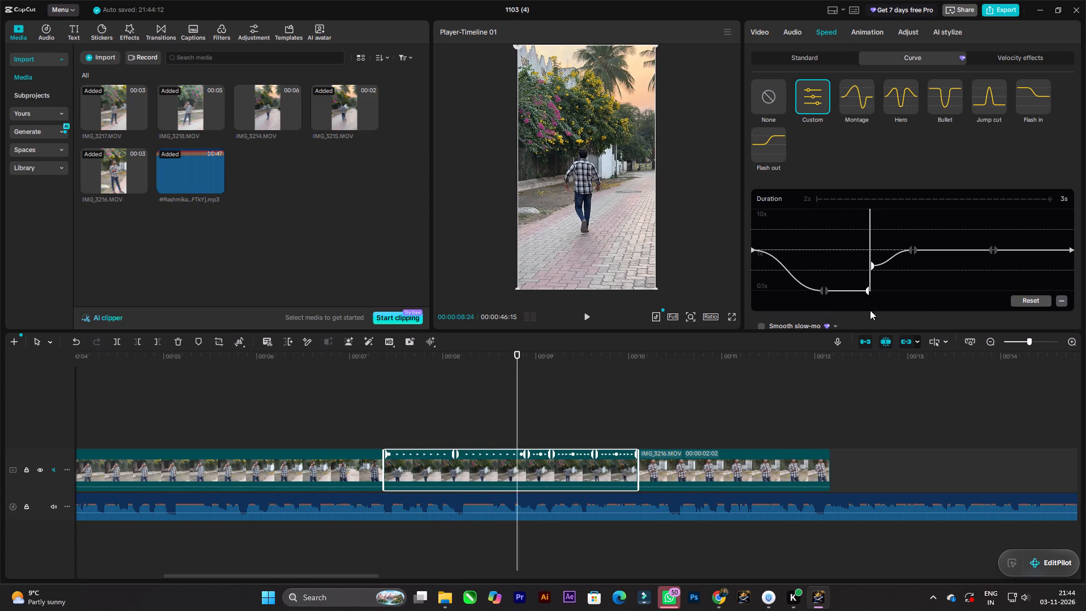
{"action": "left_click_drag", "start_coordinate": [870, 310], "coordinate": [872, 321]}
{"action": "left_click_drag", "start_coordinate": [867, 238], "coordinate": [674, 224]}
Play and replay the slowed IMG_3215 clip to examine where it should end relative to the music beat.
{"action": "key", "text": "space"}
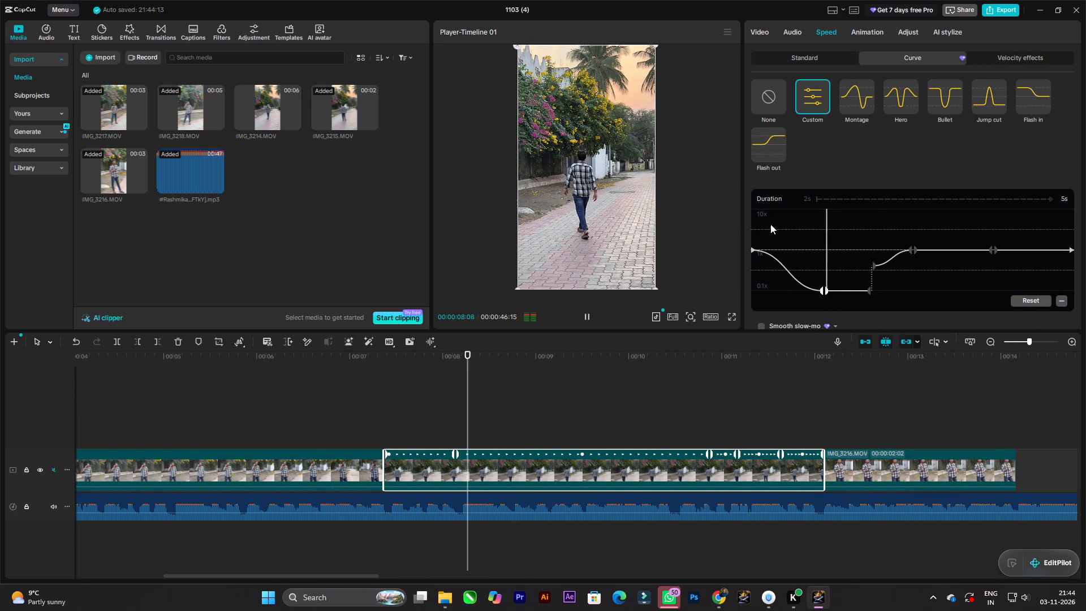
{"action": "key", "text": "space"}
{"action": "key", "text": "space"}
{"action": "key", "text": "space"}
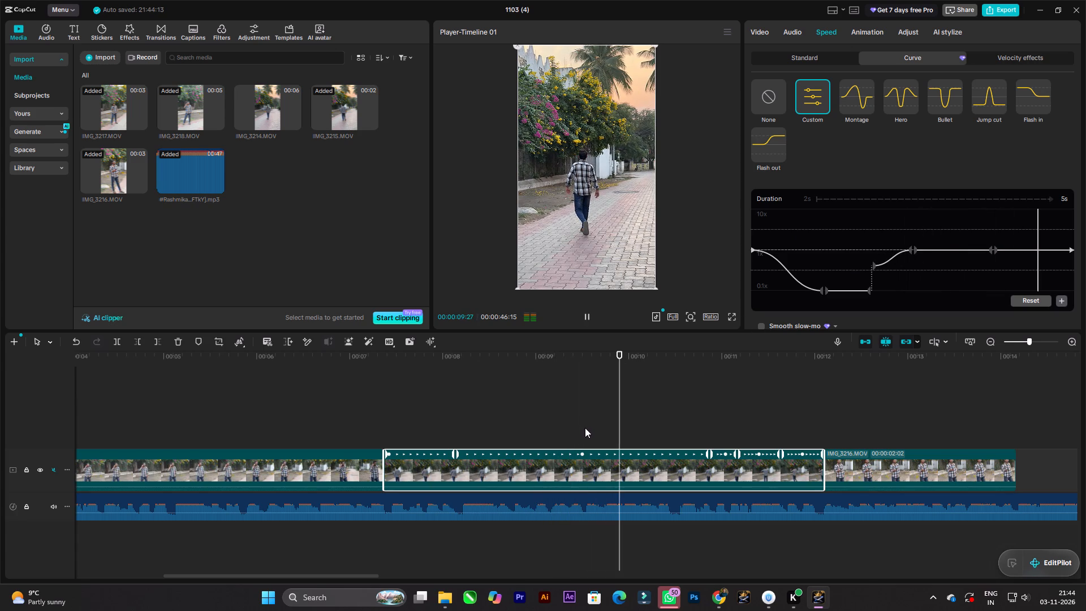
{"action": "key", "text": "space"}
{"action": "key", "text": "space"}
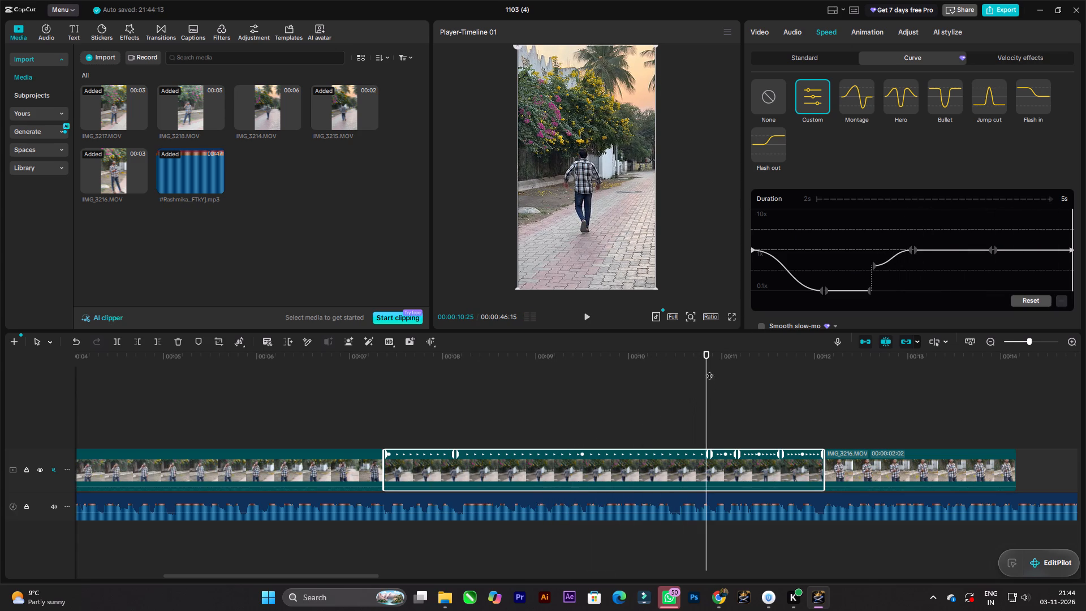
{"action": "left_click_drag", "start_coordinate": [708, 368], "coordinate": [601, 363]}
{"action": "key", "text": "space"}
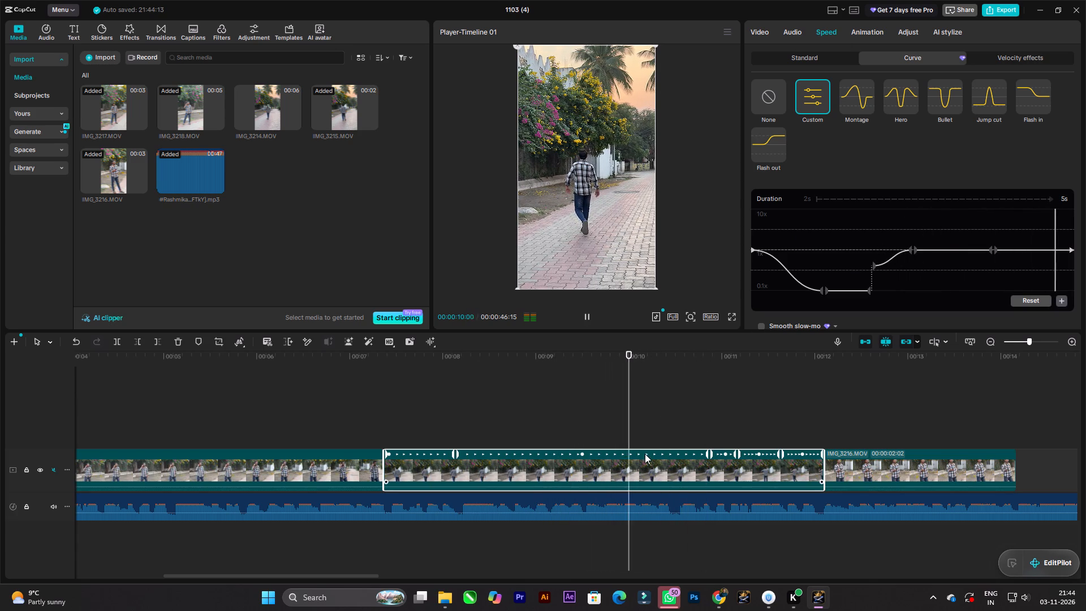
{"action": "key", "text": "space"}
{"action": "left_click_drag", "start_coordinate": [653, 354], "coordinate": [388, 357]}
{"action": "key", "text": "space"}
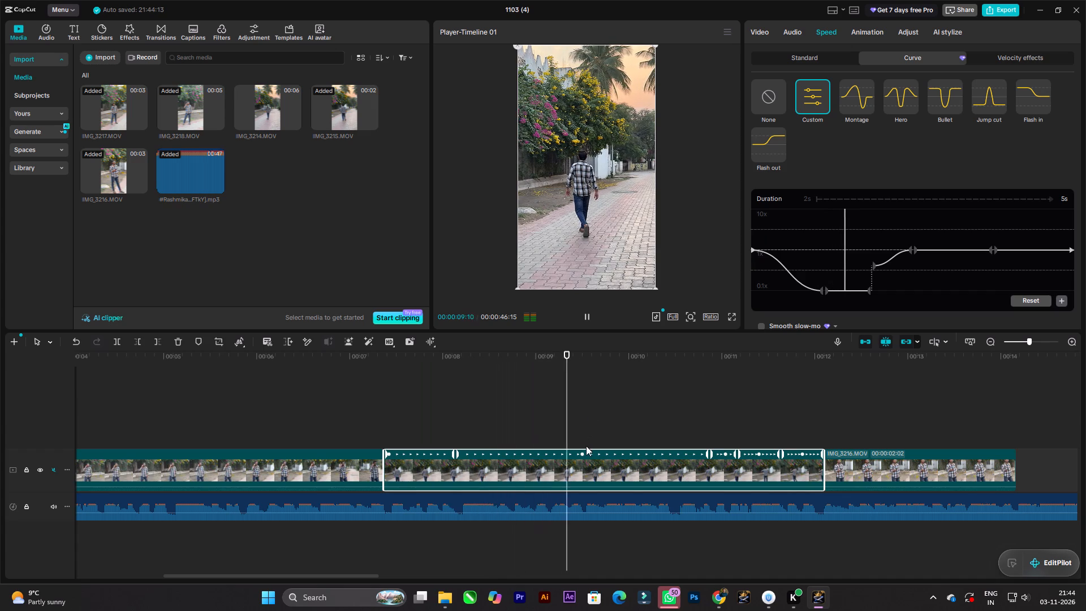
{"action": "key", "text": "space"}
{"action": "key", "text": "space"}
{"action": "key", "text": "space"}
Trim off the end of the IMG_3215 clip at about 00:00:10:20, on the music beat.
{"action": "left_click", "coordinate": [646, 454]}
{"action": "key", "text": "space"}
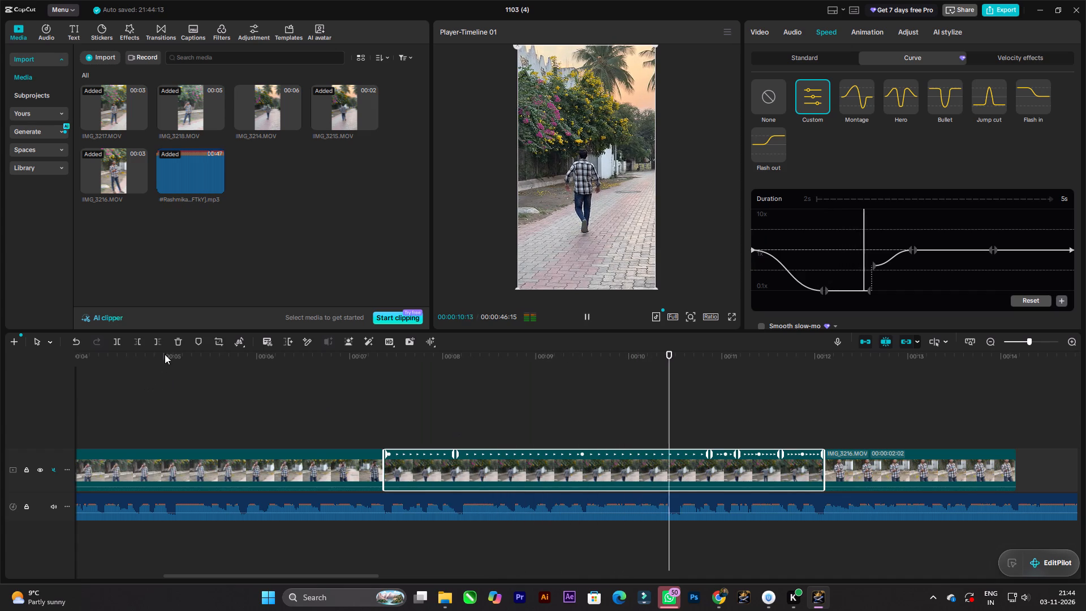
{"action": "key", "text": "space"}
{"action": "left_click", "coordinate": [161, 341]}
Enable Smooth slow-mo on the IMG_3215 clip with the Optical flow method.
{"action": "key", "text": "space"}
{"action": "key", "text": "space"}
{"action": "key", "text": "space"}
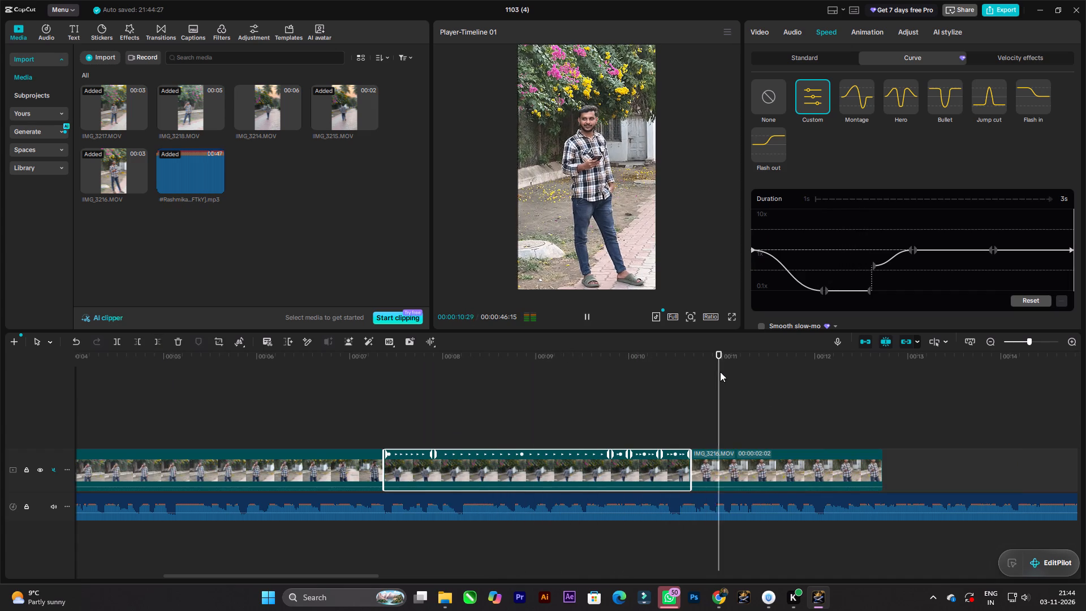
{"action": "key", "text": "space"}
{"action": "scroll", "coordinate": [779, 286], "scroll_direction": "down", "scroll_amount": 6}
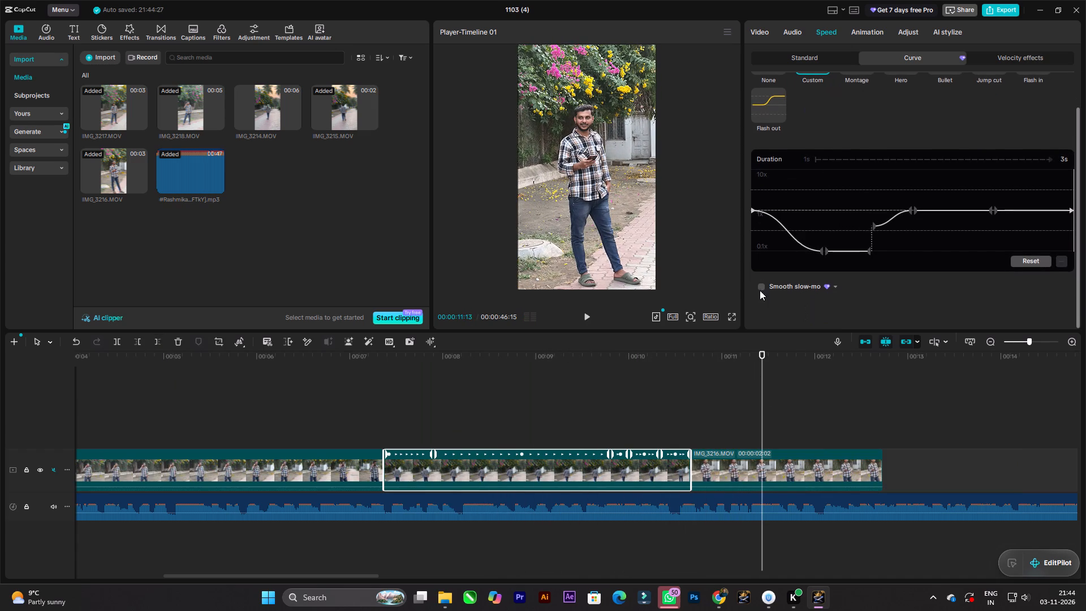
{"action": "left_click_drag", "start_coordinate": [763, 387], "coordinate": [381, 377]}
{"action": "key", "text": "space"}
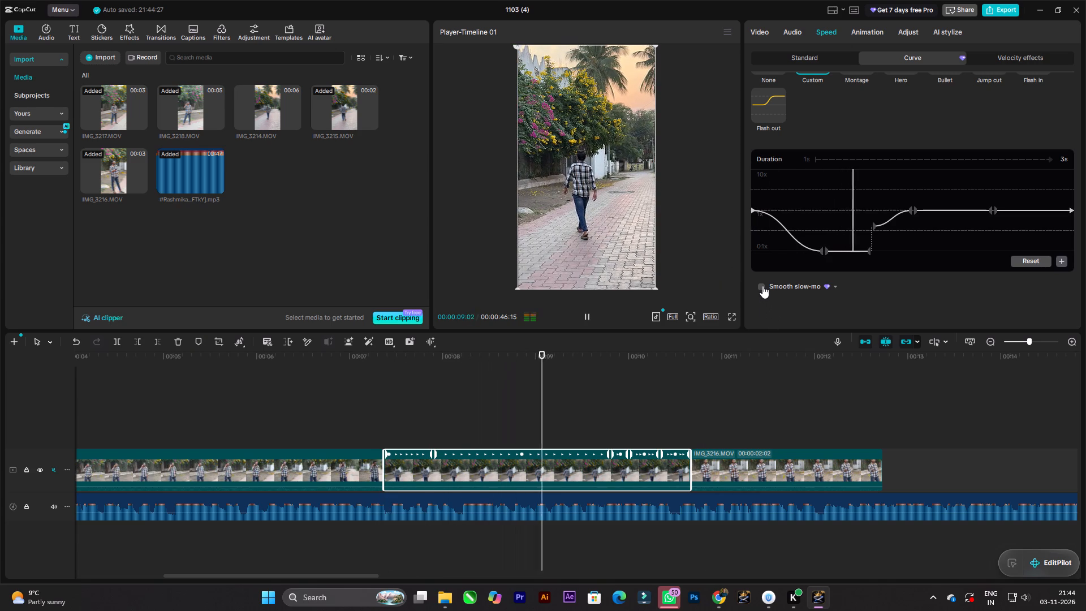
{"action": "left_click", "coordinate": [762, 286]}
{"action": "left_click", "coordinate": [798, 308]}
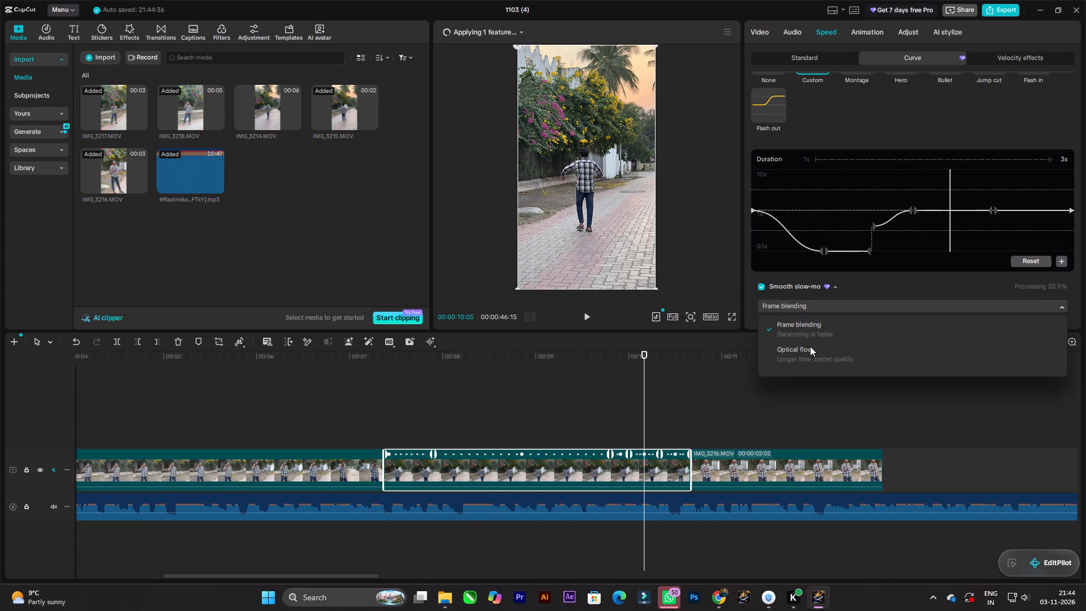
{"action": "left_click", "coordinate": [811, 349]}
Apply a Custom speed curve to the IMG_3216 clip, with the playhead at its start.
{"action": "key", "text": "space"}
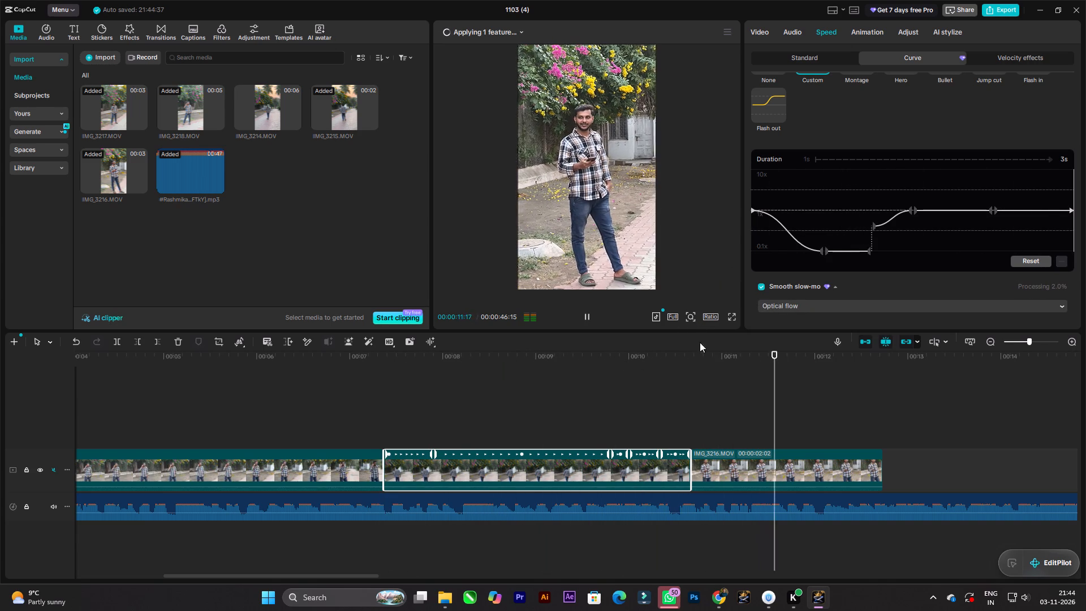
{"action": "key", "text": "space"}
{"action": "key", "text": "space"}
{"action": "key", "text": "space"}
{"action": "left_click", "coordinate": [834, 474]}
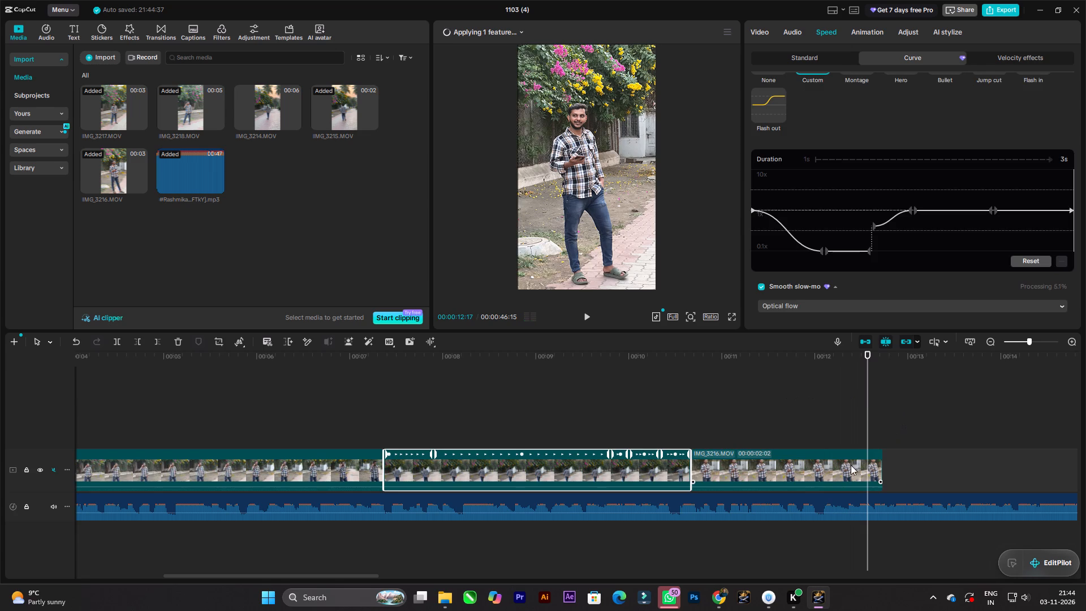
{"action": "left_click_drag", "start_coordinate": [870, 376], "coordinate": [692, 378]}
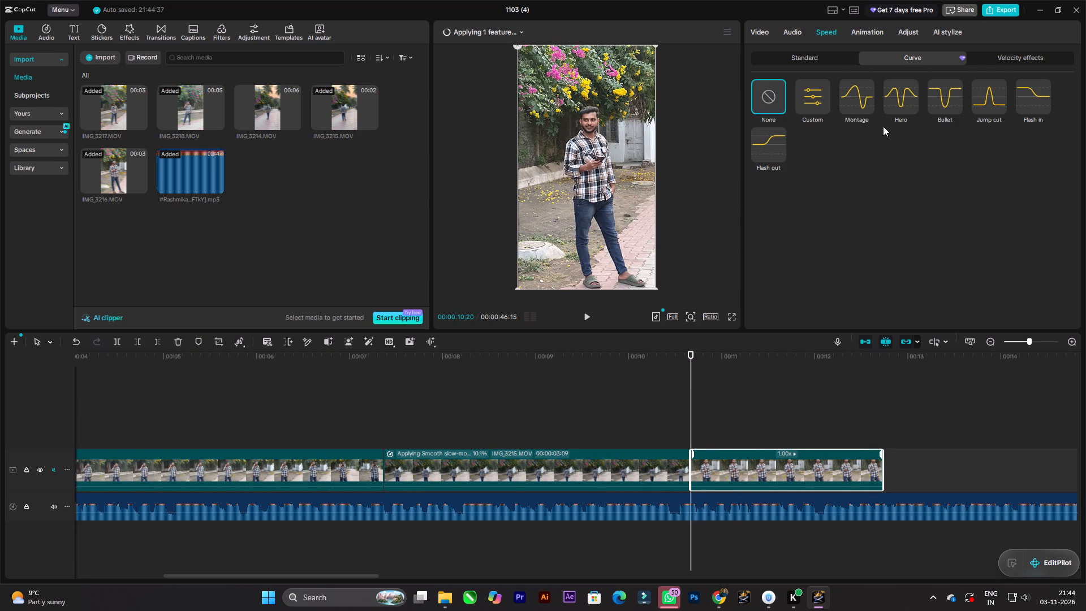
{"action": "left_click", "coordinate": [822, 101]}
Lower both sides of the first interior point on IMG_3216's speed curve to 0.1x.
{"action": "key", "text": "space"}
{"action": "key", "text": "space"}
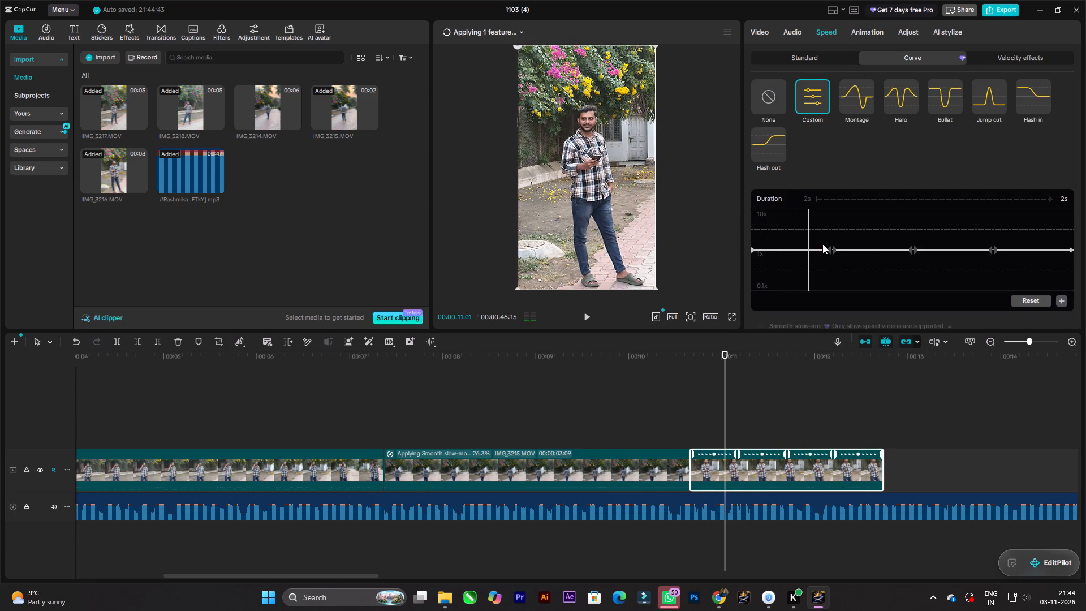
{"action": "key", "text": "space"}
{"action": "key", "text": "space"}
{"action": "left_click_drag", "start_coordinate": [831, 249], "coordinate": [821, 344]}
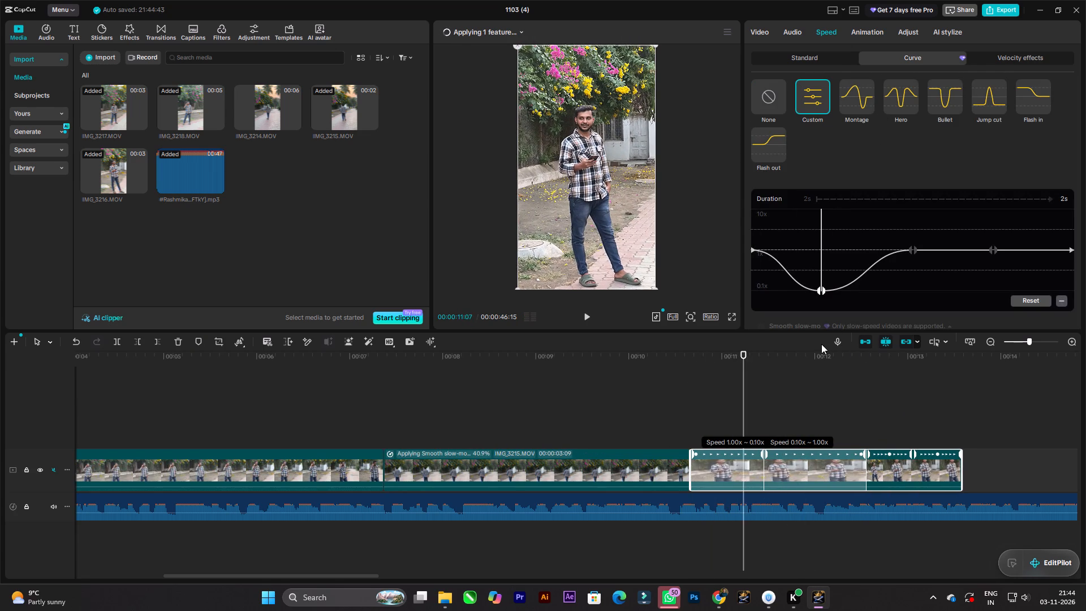
{"action": "left_click_drag", "start_coordinate": [821, 344], "coordinate": [827, 348]}
Add a speed point between IMG_3216's first two interior points, its incoming side at 0.1x and outgoing side between 0.1x and 1x.
{"action": "key", "text": "space"}
{"action": "key", "text": "space"}
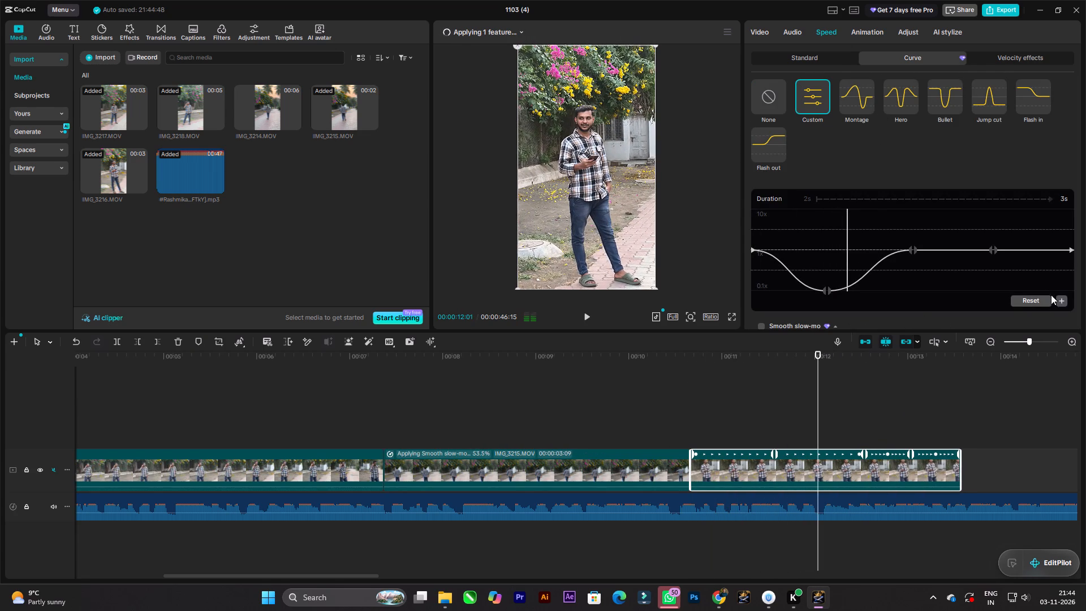
{"action": "key", "text": "space"}
{"action": "key", "text": "space"}
{"action": "left_click", "coordinate": [1061, 300]}
{"action": "left_click_drag", "start_coordinate": [878, 261], "coordinate": [861, 262]}
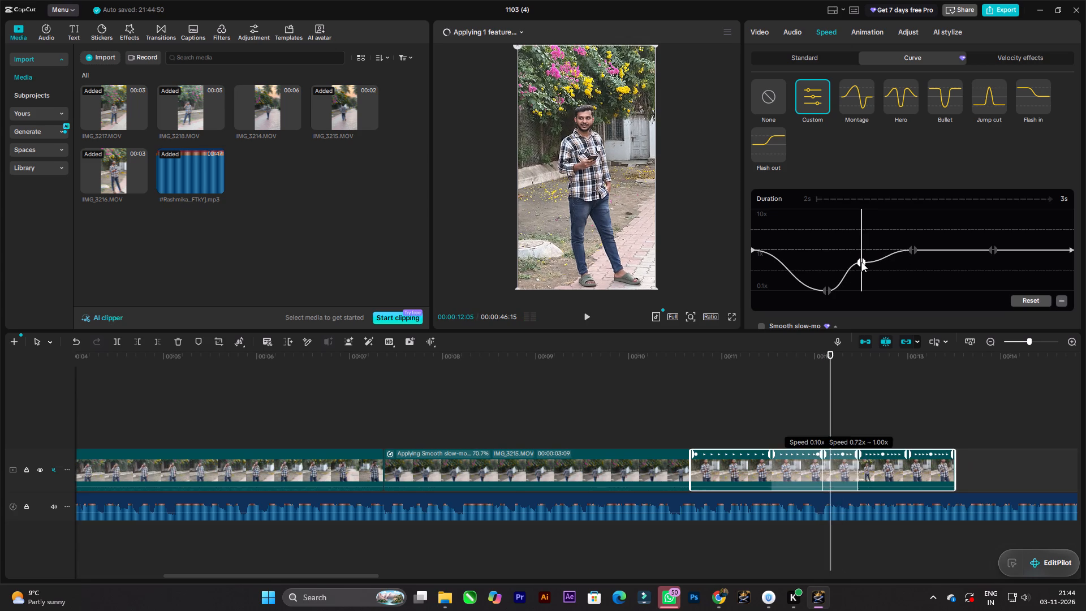
{"action": "left_click_drag", "start_coordinate": [861, 263], "coordinate": [861, 303]}
{"action": "left_click_drag", "start_coordinate": [864, 290], "coordinate": [864, 268]}
Play and replay the slowed IMG_3216 clip to examine how its slowdown fits the music.
{"action": "left_click_drag", "start_coordinate": [861, 248], "coordinate": [794, 247]}
{"action": "key", "text": "space"}
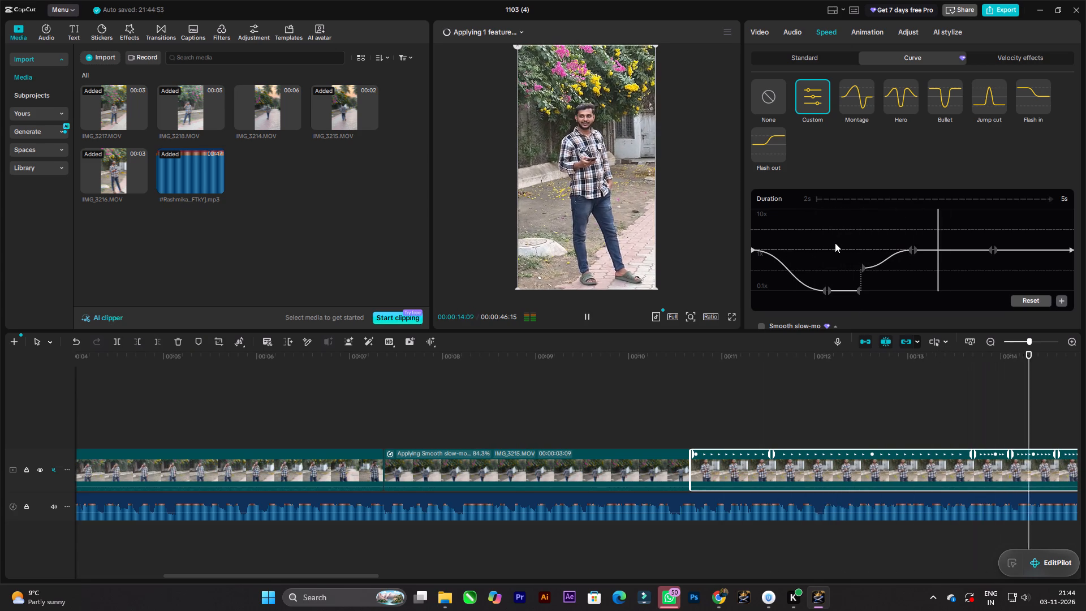
{"action": "key", "text": "space"}
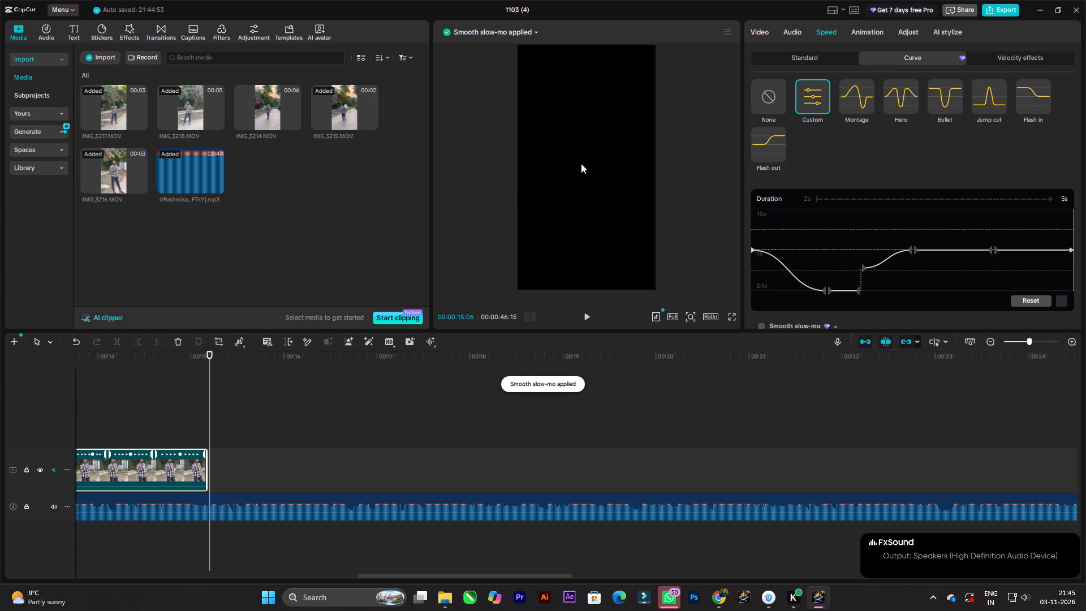
{"action": "scroll", "coordinate": [249, 430], "scroll_direction": "down", "scroll_amount": 3, "text": "ctrl"}
{"action": "scroll", "coordinate": [202, 417], "scroll_direction": "up", "scroll_amount": 2, "text": "ctrl"}
{"action": "left_click_drag", "start_coordinate": [207, 359], "coordinate": [81, 355]}
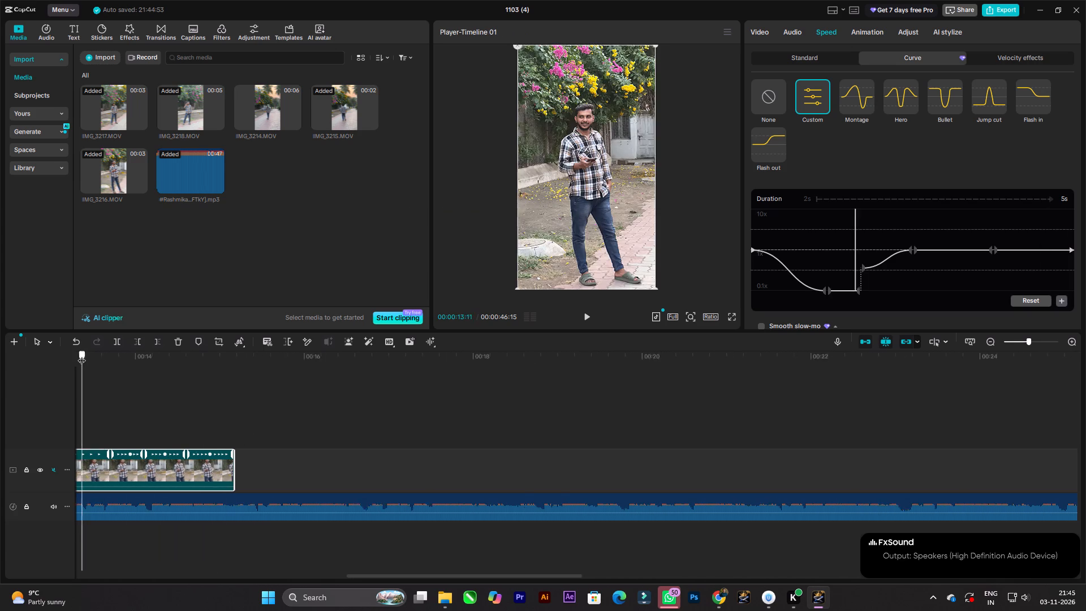
{"action": "left_click_drag", "start_coordinate": [81, 355], "coordinate": [981, 458]}
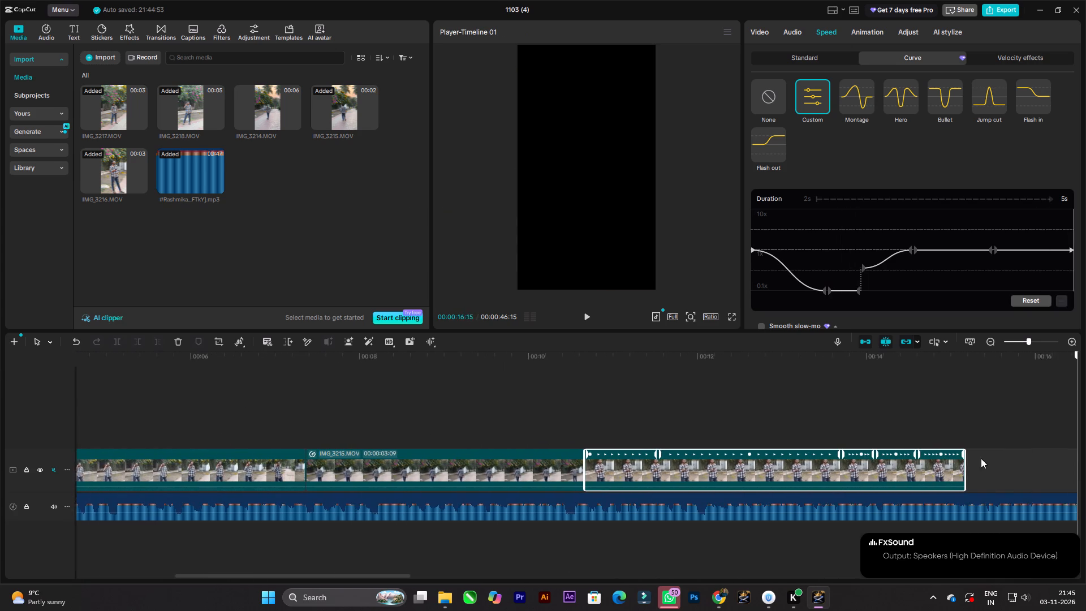
{"action": "left_click_drag", "start_coordinate": [981, 458], "coordinate": [557, 474]}
{"action": "key", "text": "space"}
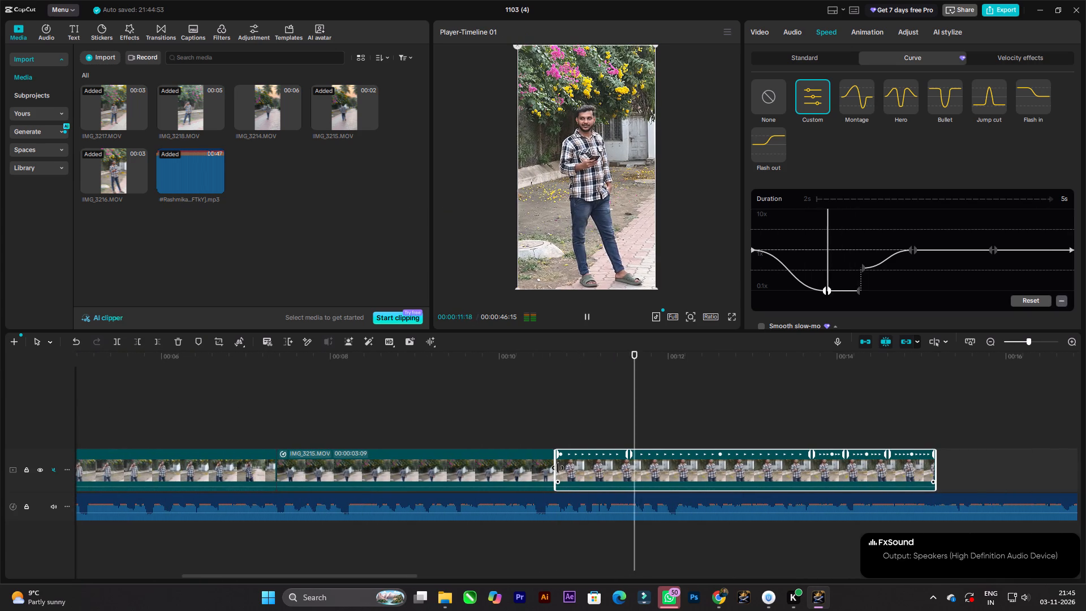
{"action": "key", "text": "space"}
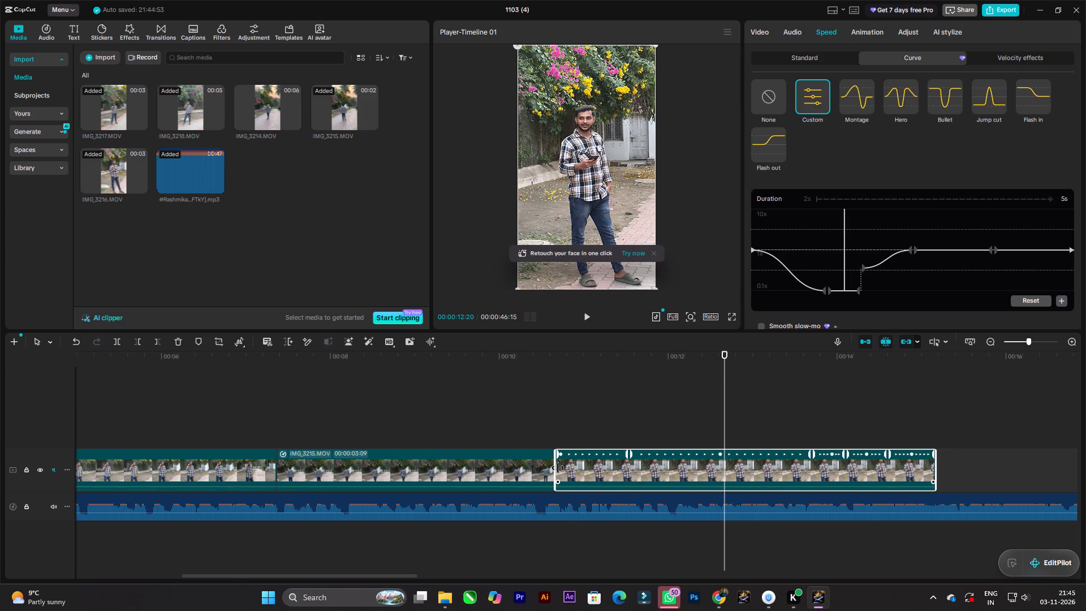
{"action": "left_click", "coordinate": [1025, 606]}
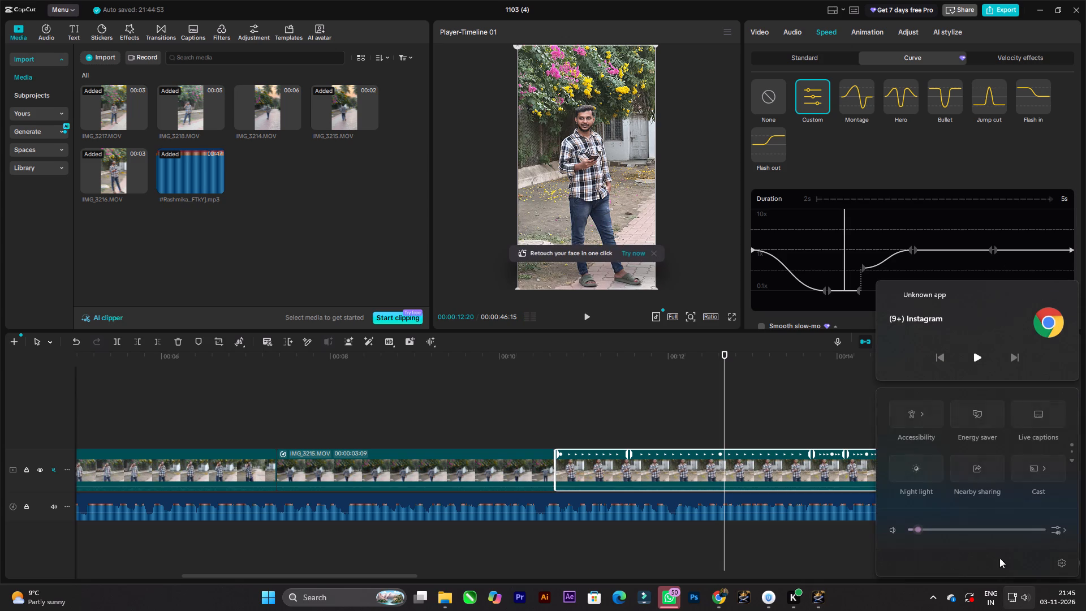
Choose a sound output device in the Windows sound output settings and return to the timeline.
{"action": "left_click", "coordinate": [1053, 532]}
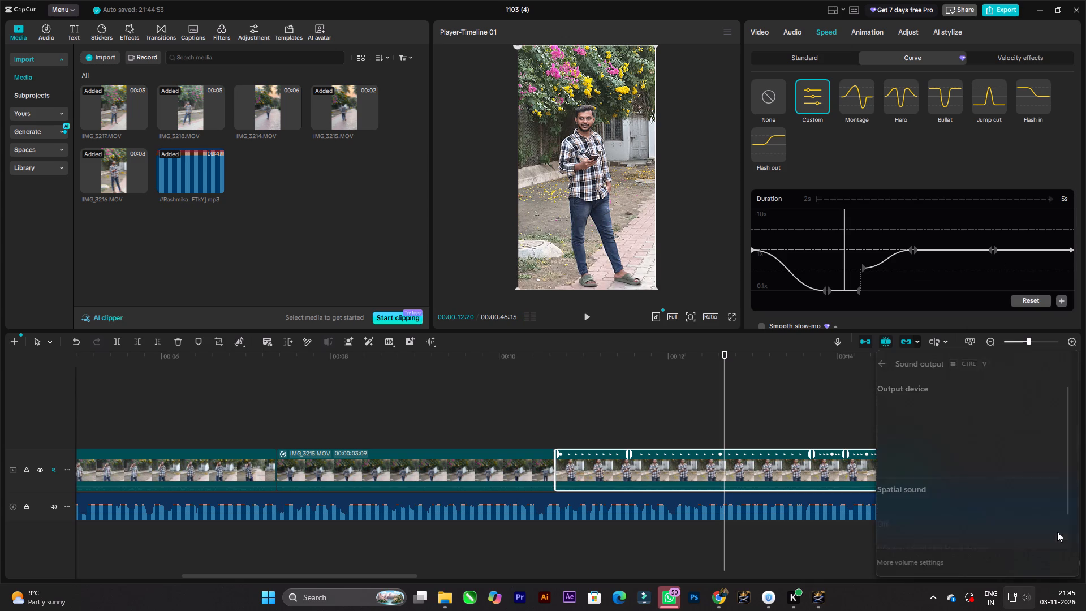
{"action": "left_click", "coordinate": [973, 466]}
{"action": "left_click", "coordinate": [718, 367]}
Play IMG_3216 in short stretches towards its end to examine where the music calls for another slowdown.
{"action": "left_click_drag", "start_coordinate": [715, 366], "coordinate": [510, 368]}
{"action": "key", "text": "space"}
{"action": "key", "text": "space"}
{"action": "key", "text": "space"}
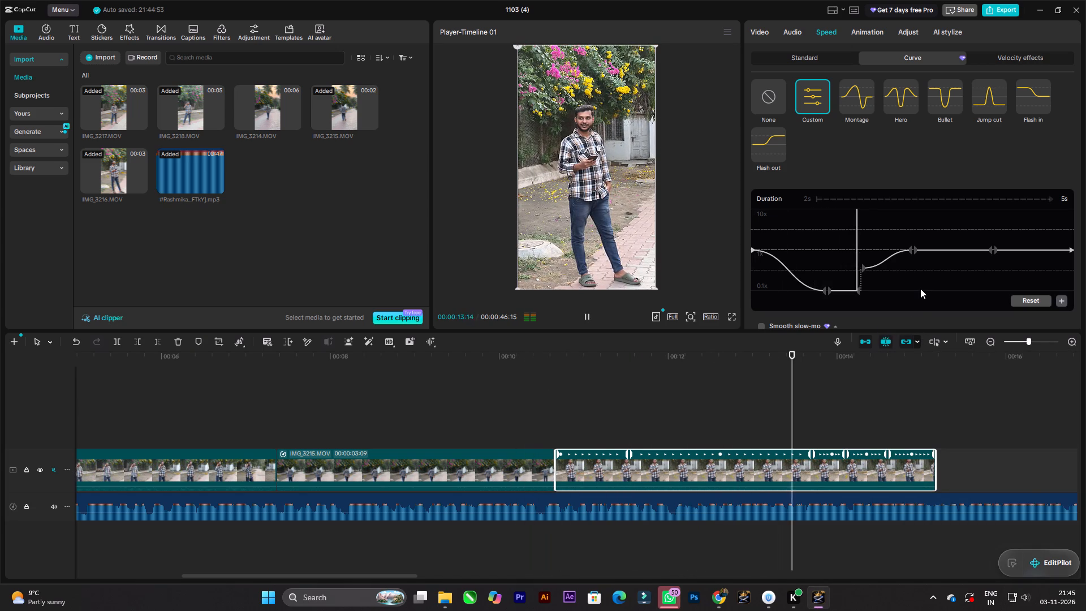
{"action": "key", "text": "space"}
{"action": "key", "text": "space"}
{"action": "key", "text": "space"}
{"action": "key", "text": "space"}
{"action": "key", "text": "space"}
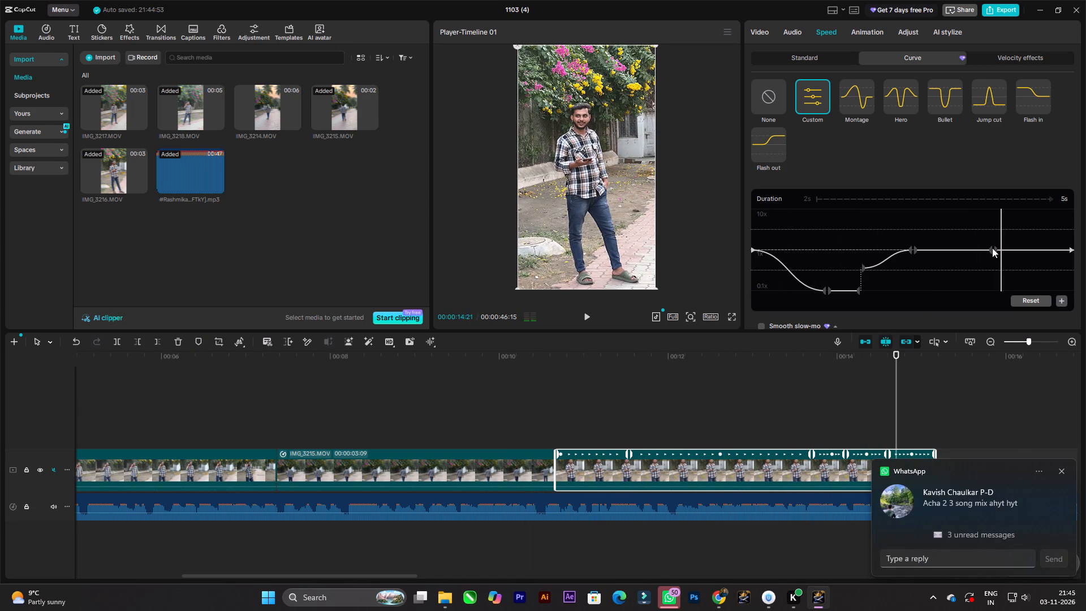
On IMG_3216's speed curve, lower the last interior point's incoming side to near 0.1x and outgoing side between 0.1x and 1x, shifting the point slightly earlier.
{"action": "left_click_drag", "start_coordinate": [993, 251], "coordinate": [995, 308]}
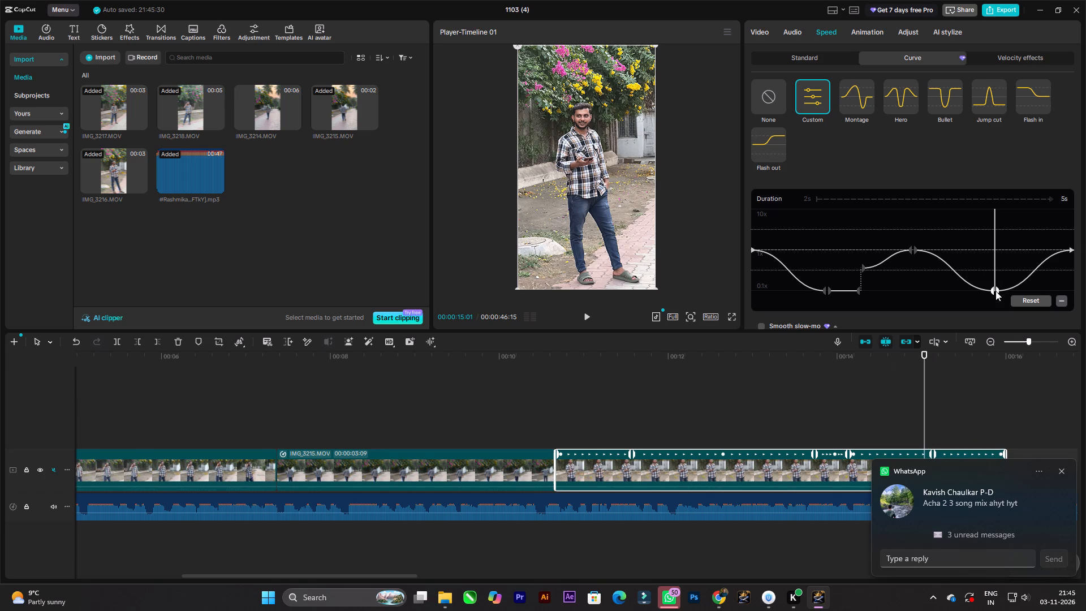
{"action": "left_click_drag", "start_coordinate": [997, 290], "coordinate": [992, 266]}
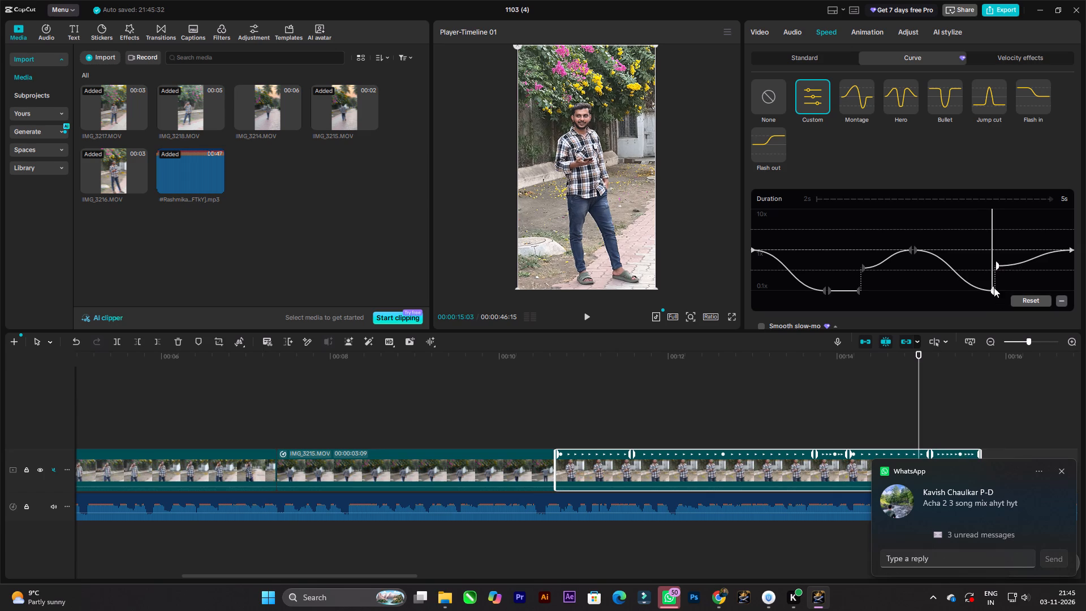
{"action": "left_click_drag", "start_coordinate": [994, 287], "coordinate": [980, 287]}
{"action": "left_click_drag", "start_coordinate": [982, 266], "coordinate": [982, 260]}
Add a speed point near the end of IMG_3216's curve, incoming side at 0.1x and outgoing between 0.1x and 1x, and play it back.
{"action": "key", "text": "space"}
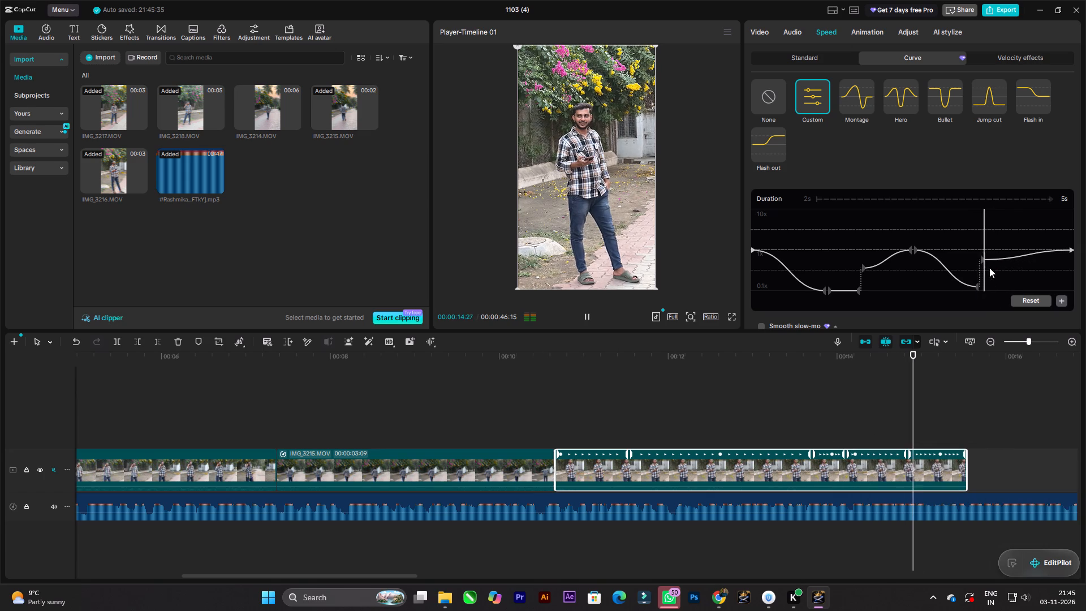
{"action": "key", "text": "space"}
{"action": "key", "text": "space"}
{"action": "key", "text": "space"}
{"action": "left_click_drag", "start_coordinate": [1058, 237], "coordinate": [1007, 235]}
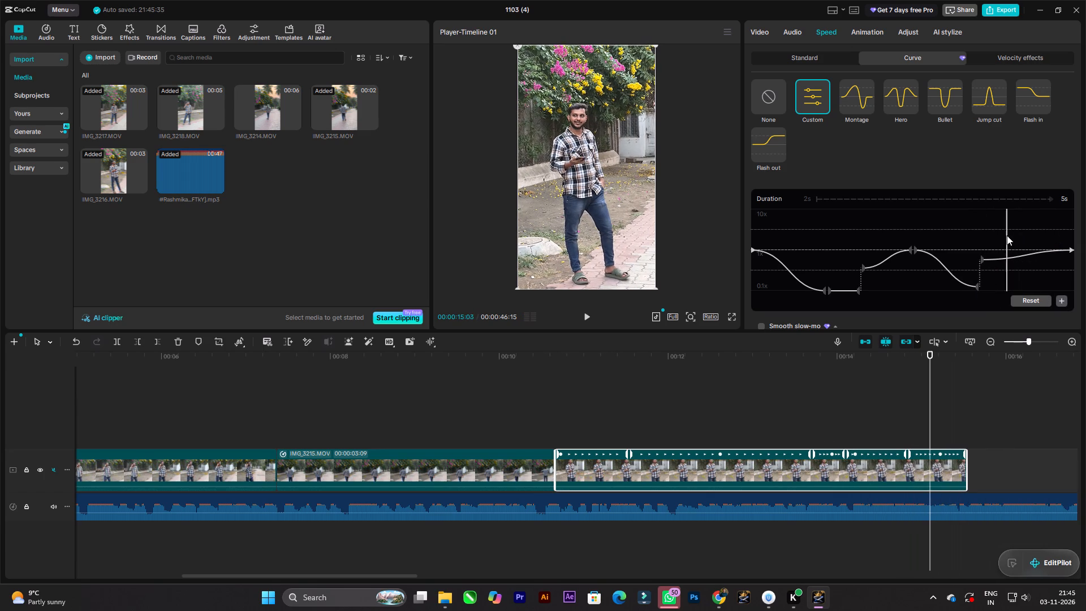
{"action": "left_click_drag", "start_coordinate": [1007, 235], "coordinate": [1007, 236]}
{"action": "left_click", "coordinate": [1063, 303]}
{"action": "left_click_drag", "start_coordinate": [1003, 257], "coordinate": [1009, 292]}
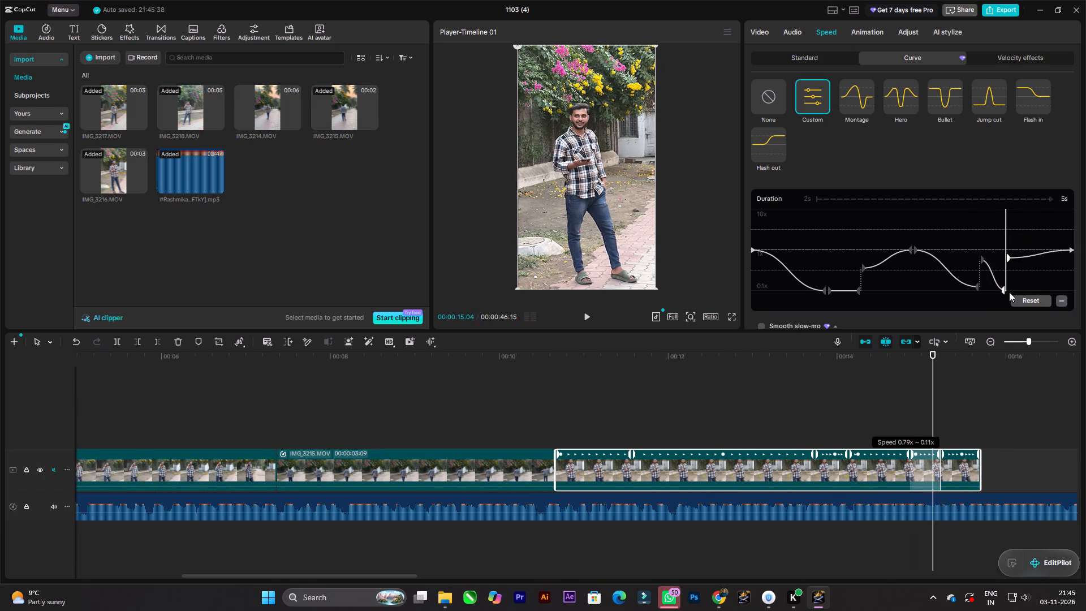
{"action": "left_click_drag", "start_coordinate": [1009, 292], "coordinate": [1009, 295]}
{"action": "left_click_drag", "start_coordinate": [1006, 288], "coordinate": [1012, 289]}
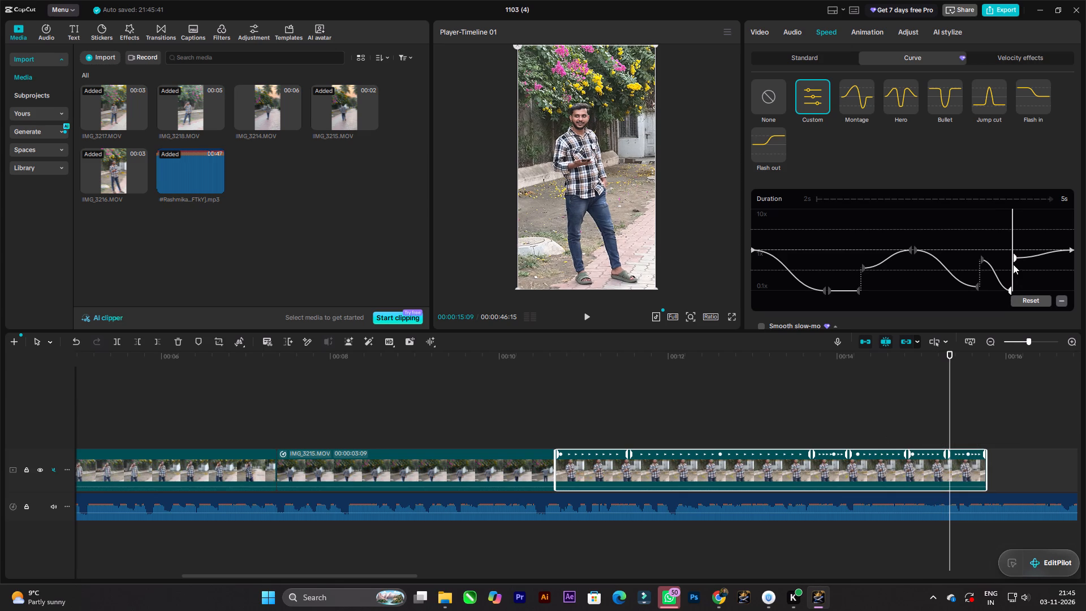
{"action": "left_click_drag", "start_coordinate": [1014, 260], "coordinate": [1014, 269]}
{"action": "left_click_drag", "start_coordinate": [1013, 247], "coordinate": [923, 247]}
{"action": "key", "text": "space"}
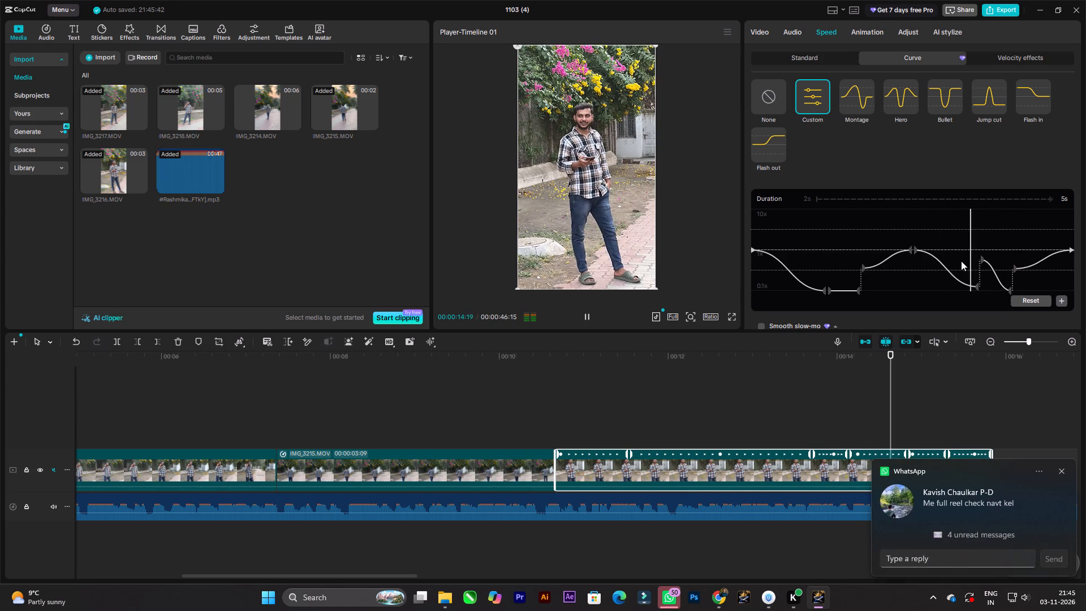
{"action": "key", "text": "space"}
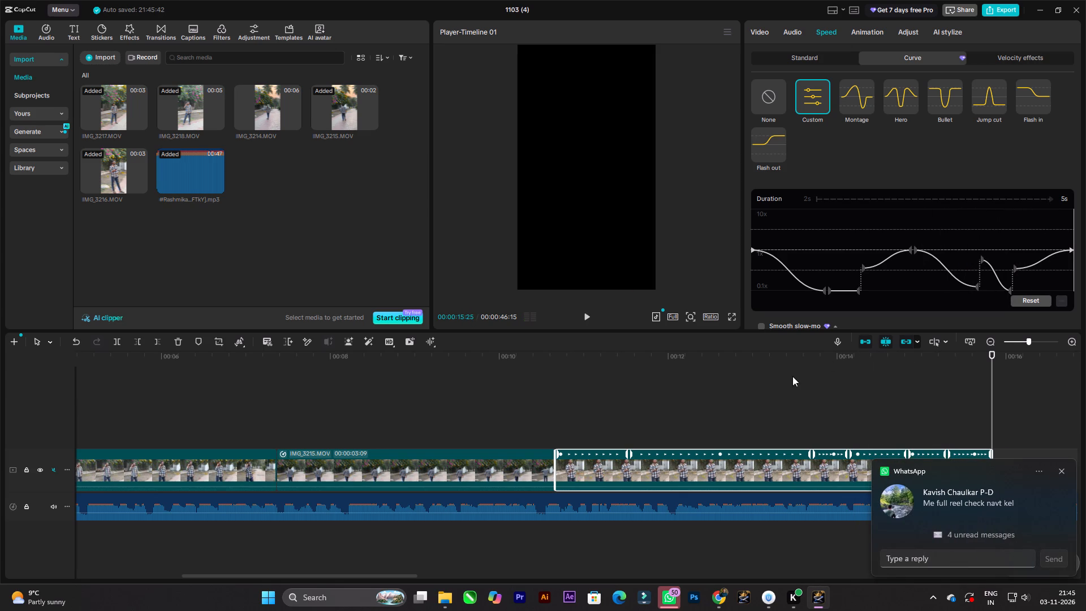
Enable Smooth slow-mo on the IMG_3216 clip using the Optical flow method.
{"action": "scroll", "coordinate": [820, 302], "scroll_direction": "down", "scroll_amount": 6}
{"action": "left_click", "coordinate": [766, 288]}
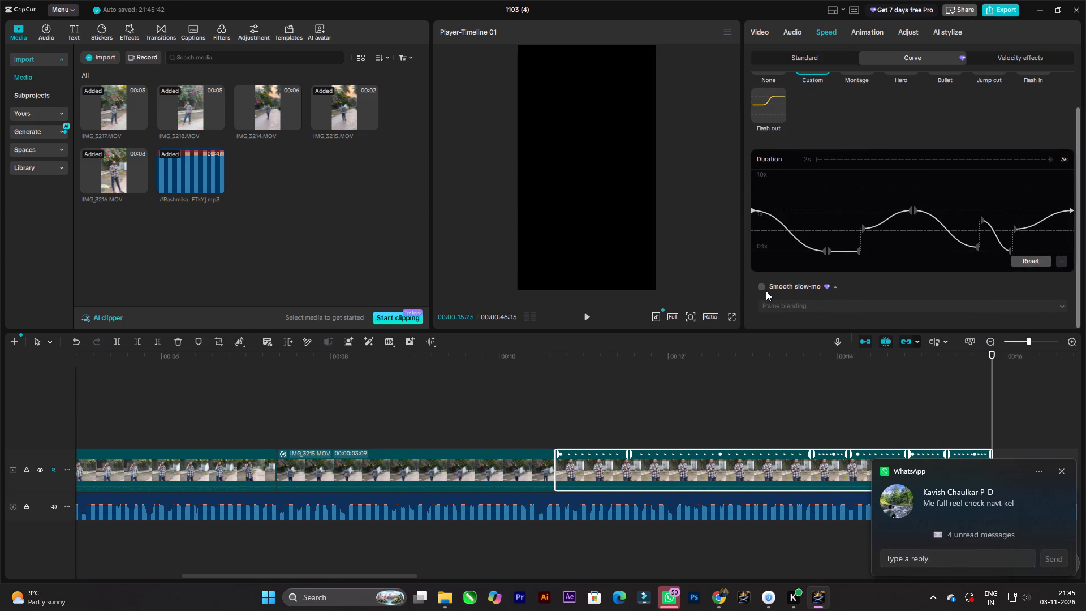
{"action": "left_click", "coordinate": [765, 287]}
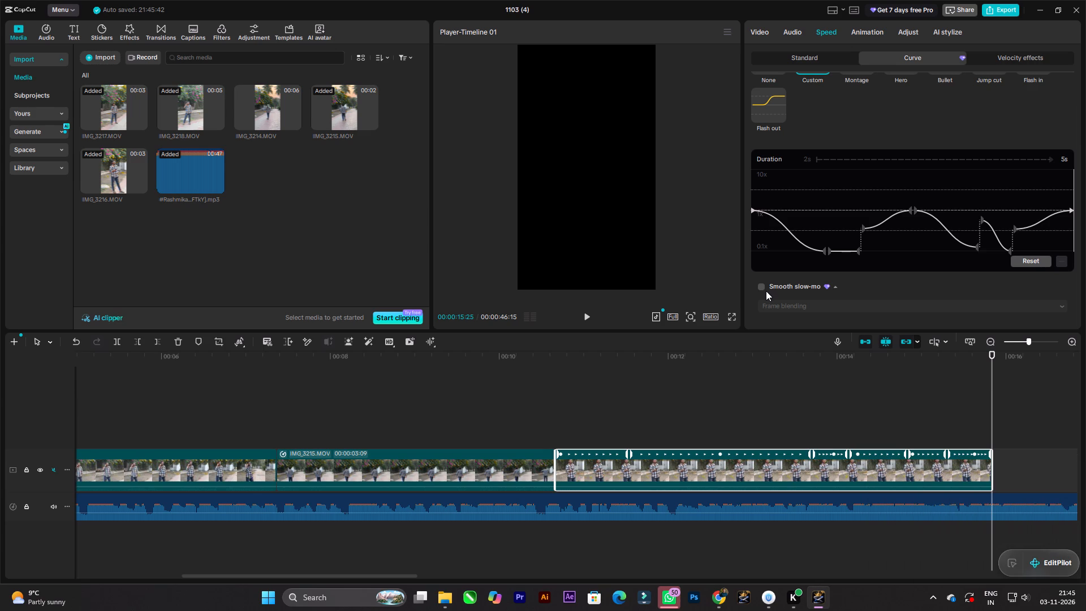
{"action": "left_click", "coordinate": [763, 290]}
{"action": "left_click", "coordinate": [777, 300]}
{"action": "left_click", "coordinate": [806, 352]}
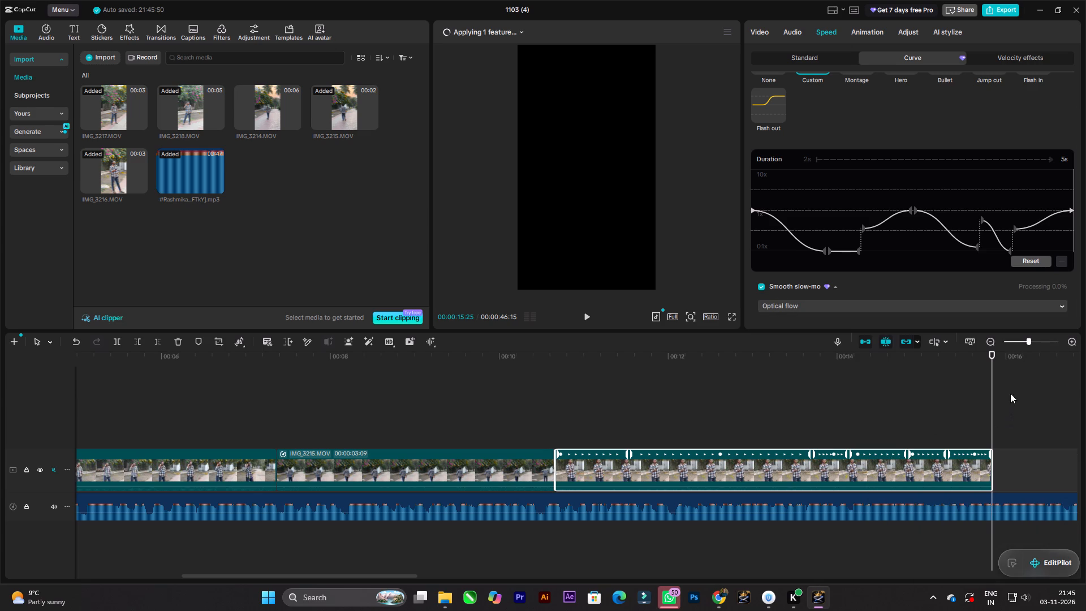
Play the timeline from the beginning to examine IMG_3217 and the start of IMG_3218 against the music.
{"action": "left_click_drag", "start_coordinate": [992, 355], "coordinate": [15, 261]}
{"action": "scroll", "coordinate": [654, 457], "scroll_direction": "down", "scroll_amount": 7, "text": "ctrl"}
{"action": "key", "text": "ctrl+space"}
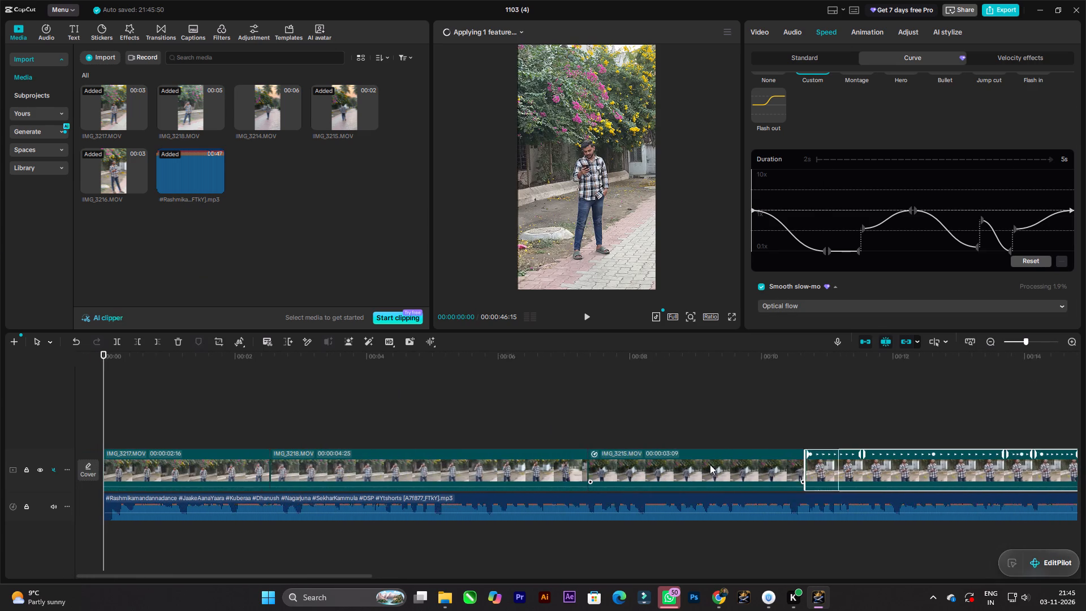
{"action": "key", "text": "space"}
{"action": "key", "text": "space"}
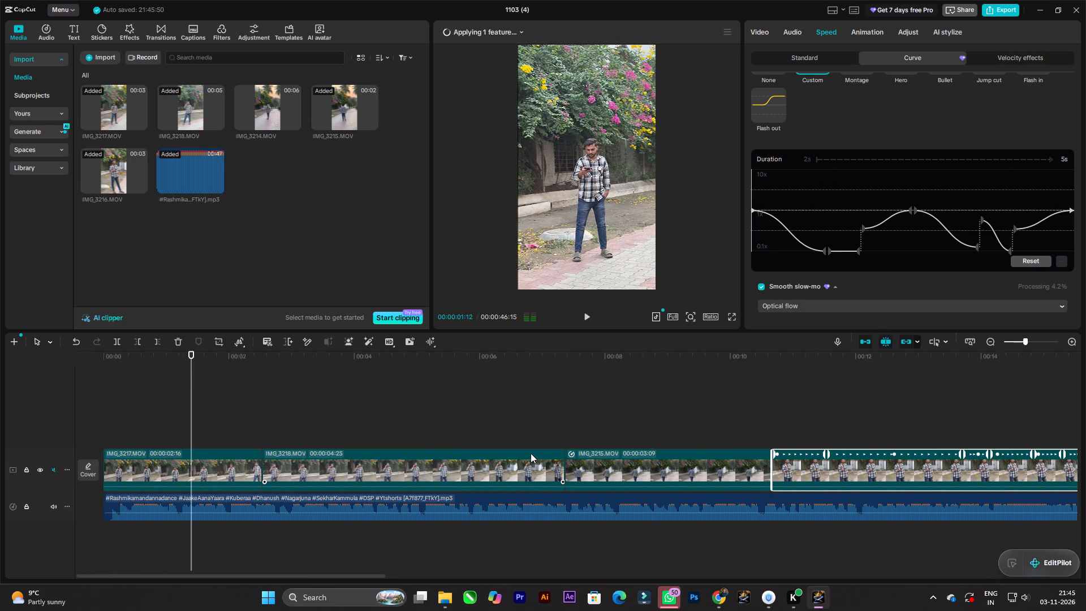
{"action": "scroll", "coordinate": [210, 481], "scroll_direction": "down", "scroll_amount": 3, "text": "ctrl"}
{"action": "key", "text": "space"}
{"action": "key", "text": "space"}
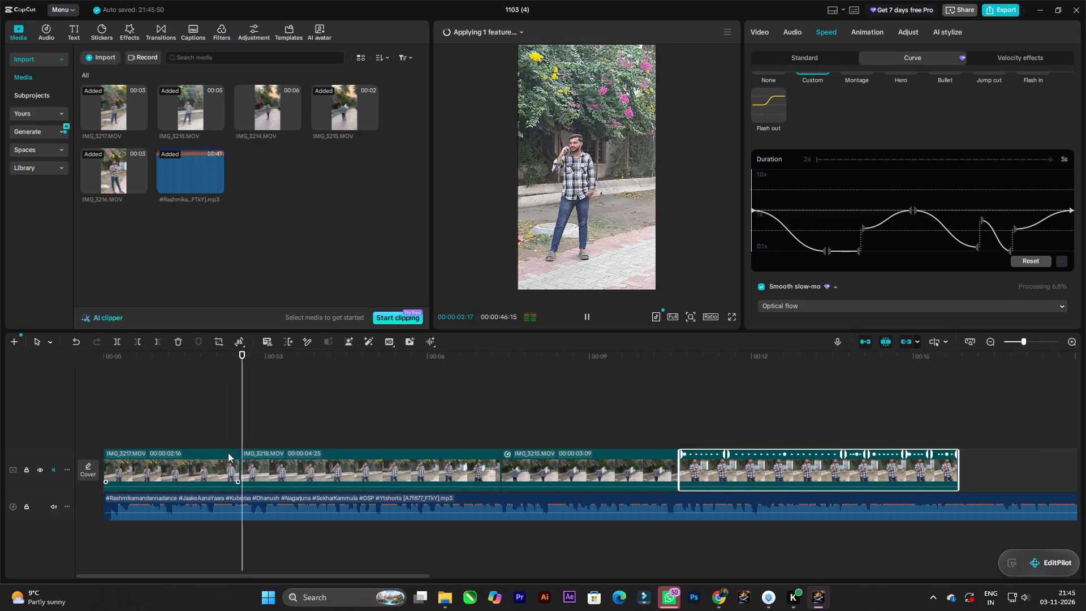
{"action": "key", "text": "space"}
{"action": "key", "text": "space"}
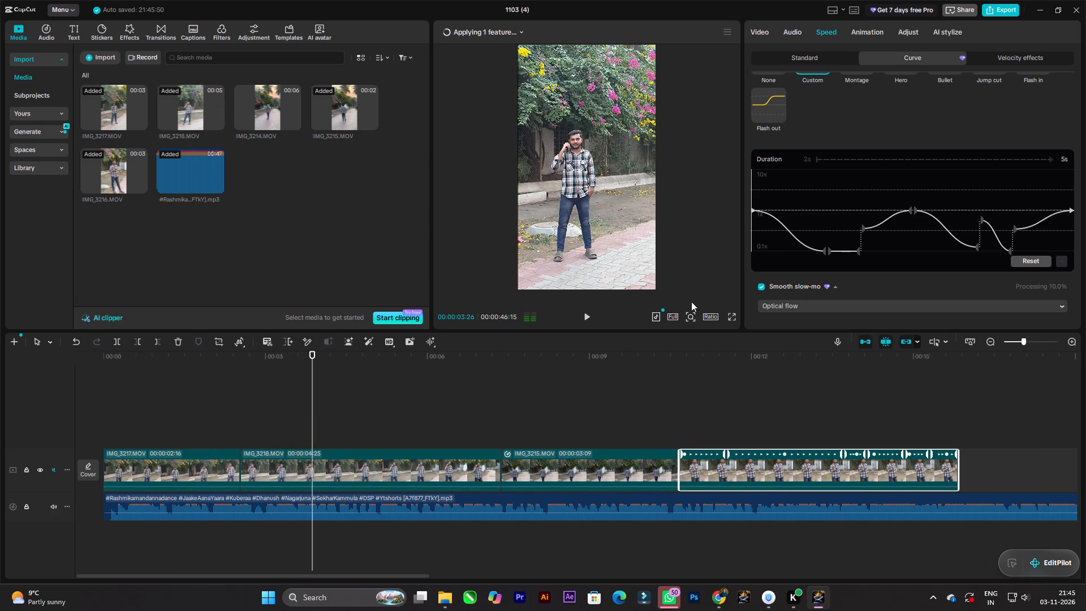
Preview the IMG_3218 section in full screen, then return to the editor.
{"action": "left_click", "coordinate": [727, 318]}
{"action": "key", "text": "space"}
{"action": "left_click", "coordinate": [731, 317]}
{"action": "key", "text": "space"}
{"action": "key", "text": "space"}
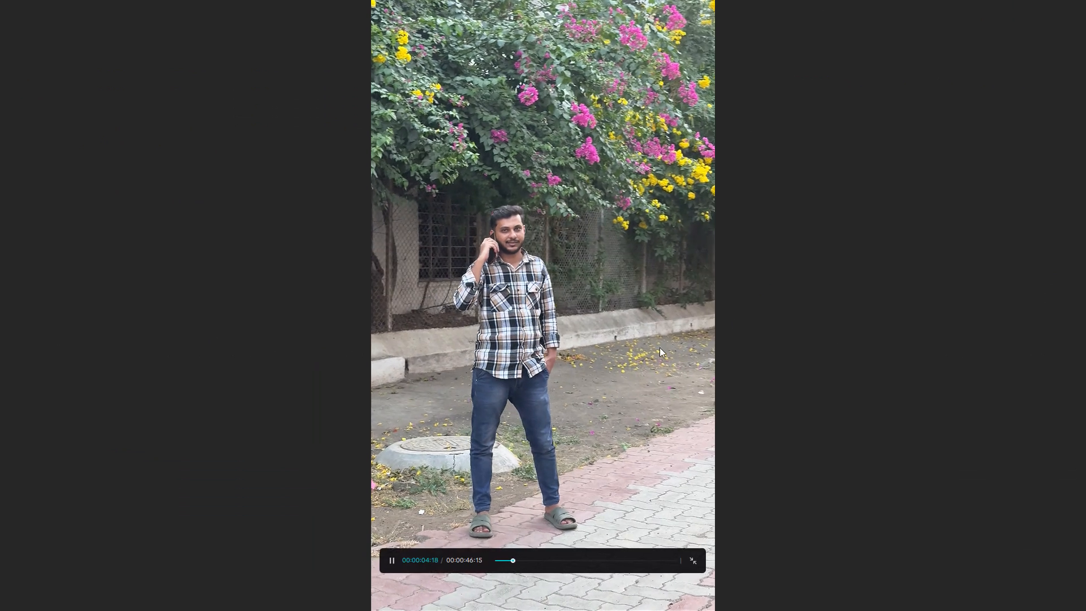
{"action": "key", "text": "Escape"}
Play the end of IMG_3218 into IMG_3215 to examine the cut between the two clips.
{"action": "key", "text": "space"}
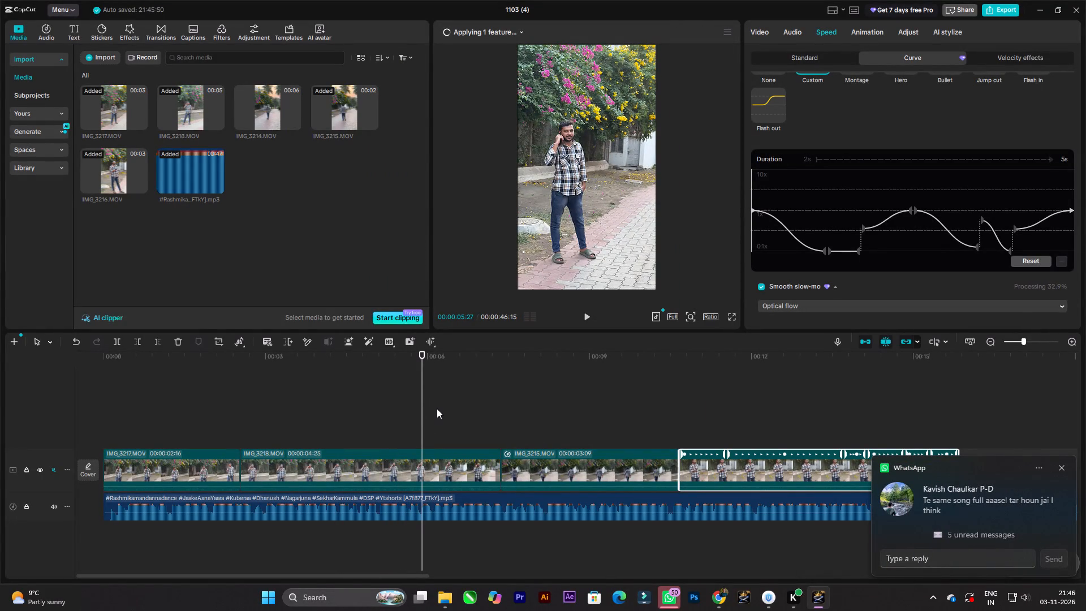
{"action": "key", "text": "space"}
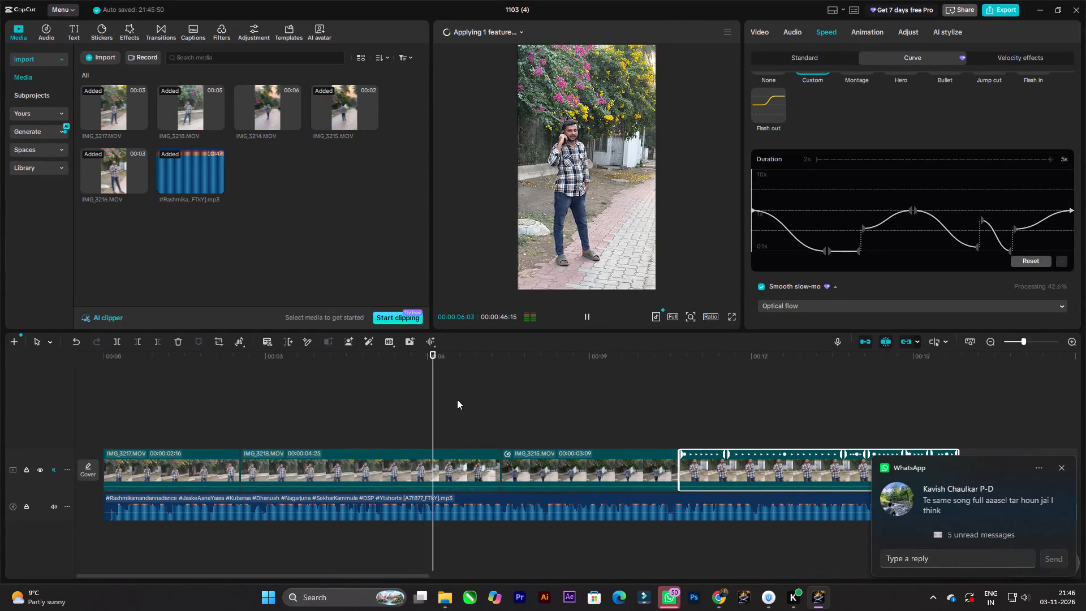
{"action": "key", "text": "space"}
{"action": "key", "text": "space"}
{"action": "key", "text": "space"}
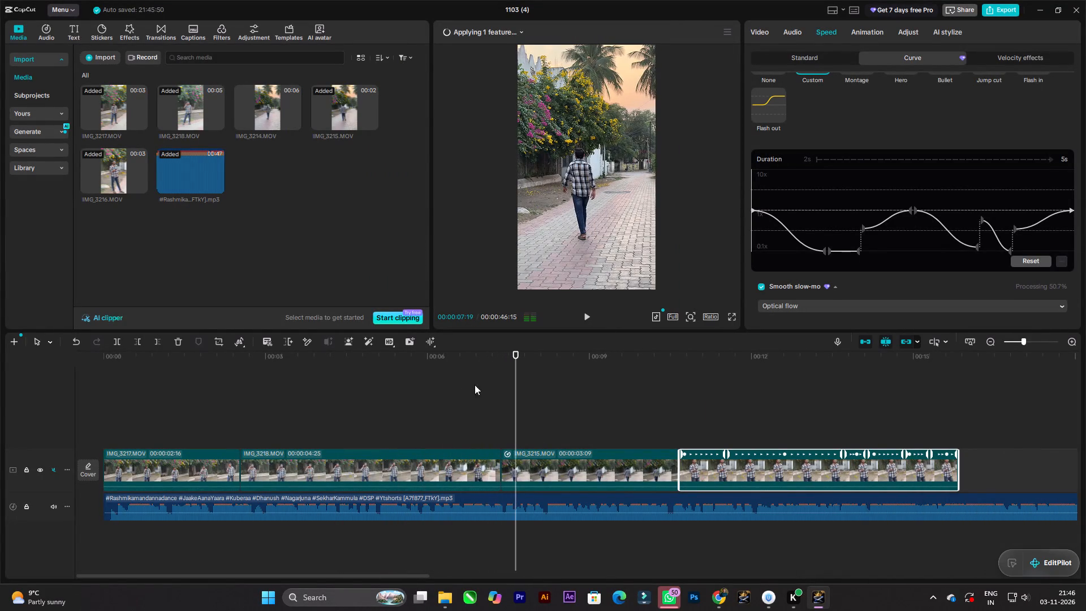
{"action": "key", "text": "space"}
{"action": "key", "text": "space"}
Move the IMG_3215 clip to the start of the timeline, ahead of IMG_3217 and IMG_3218.
{"action": "left_click_drag", "start_coordinate": [583, 469], "coordinate": [141, 476]}
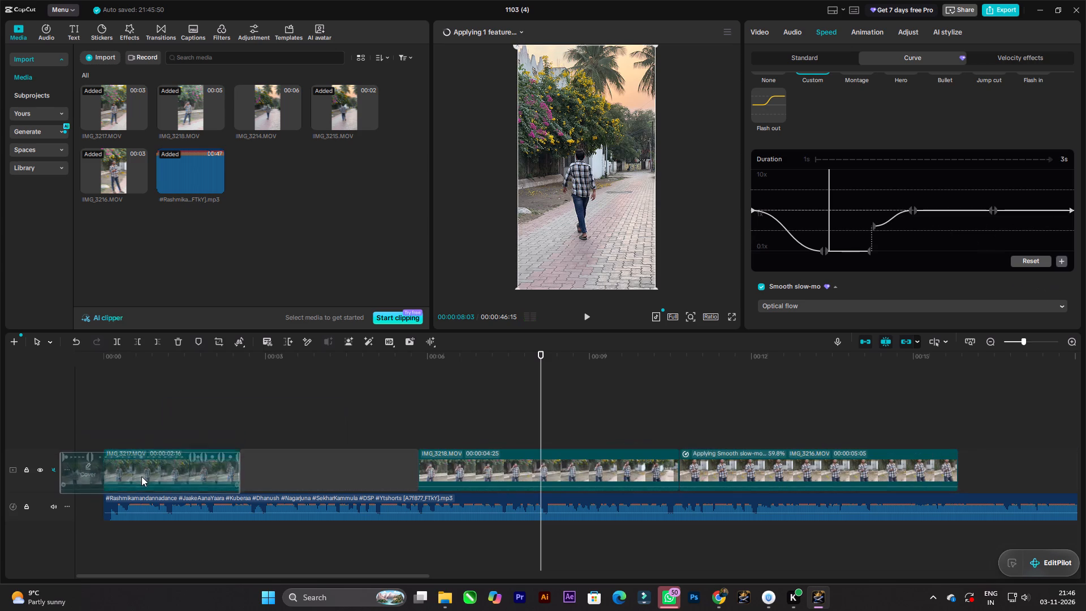
{"action": "left_click_drag", "start_coordinate": [141, 476], "coordinate": [143, 477]}
{"action": "left_click_drag", "start_coordinate": [294, 465], "coordinate": [200, 466]}
{"action": "left_click_drag", "start_coordinate": [182, 466], "coordinate": [321, 466]}
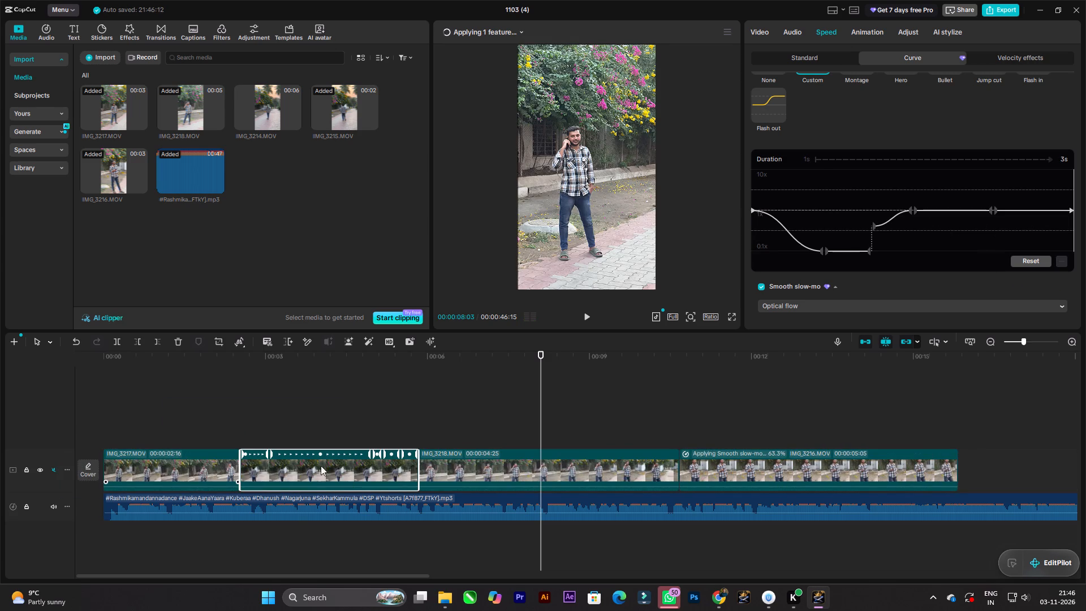
{"action": "left_click_drag", "start_coordinate": [321, 466], "coordinate": [338, 466]}
Play the reordered sequence from the beginning to examine how IMG_3215 leads into IMG_3217.
{"action": "left_click_drag", "start_coordinate": [523, 355], "coordinate": [0, 352]}
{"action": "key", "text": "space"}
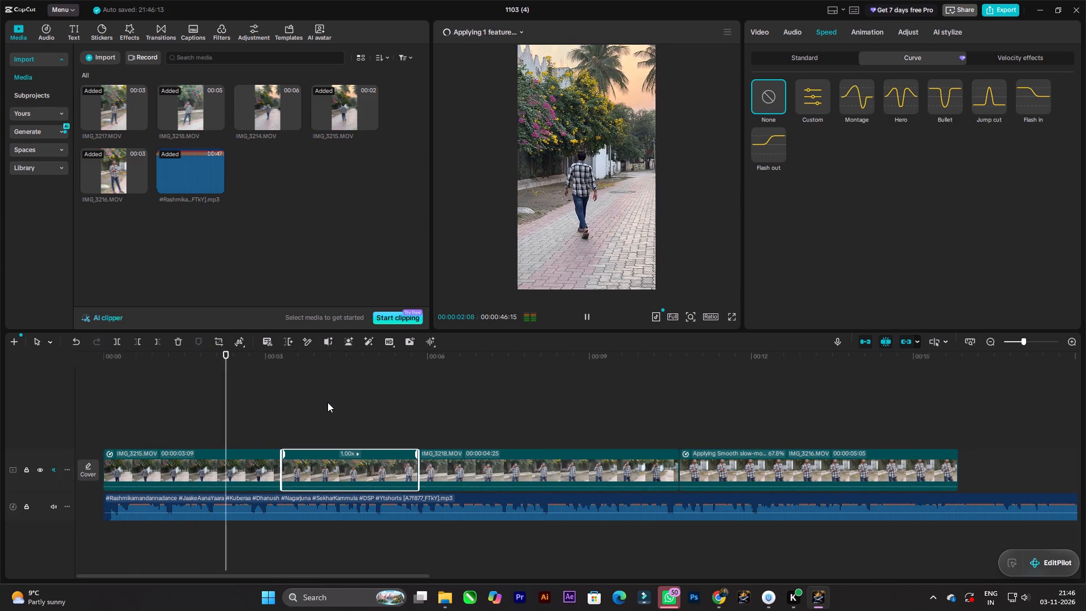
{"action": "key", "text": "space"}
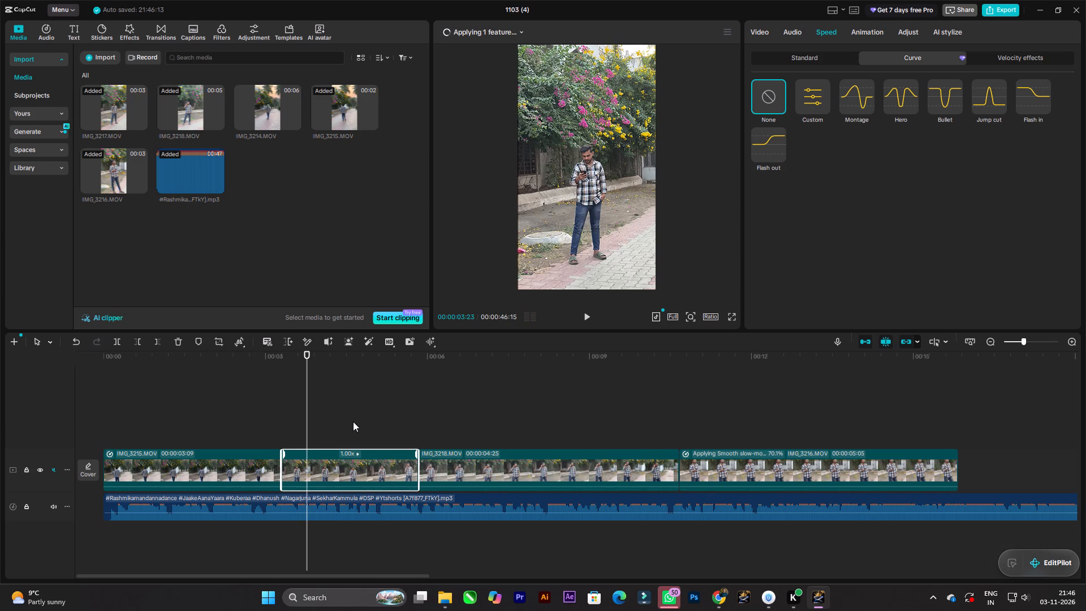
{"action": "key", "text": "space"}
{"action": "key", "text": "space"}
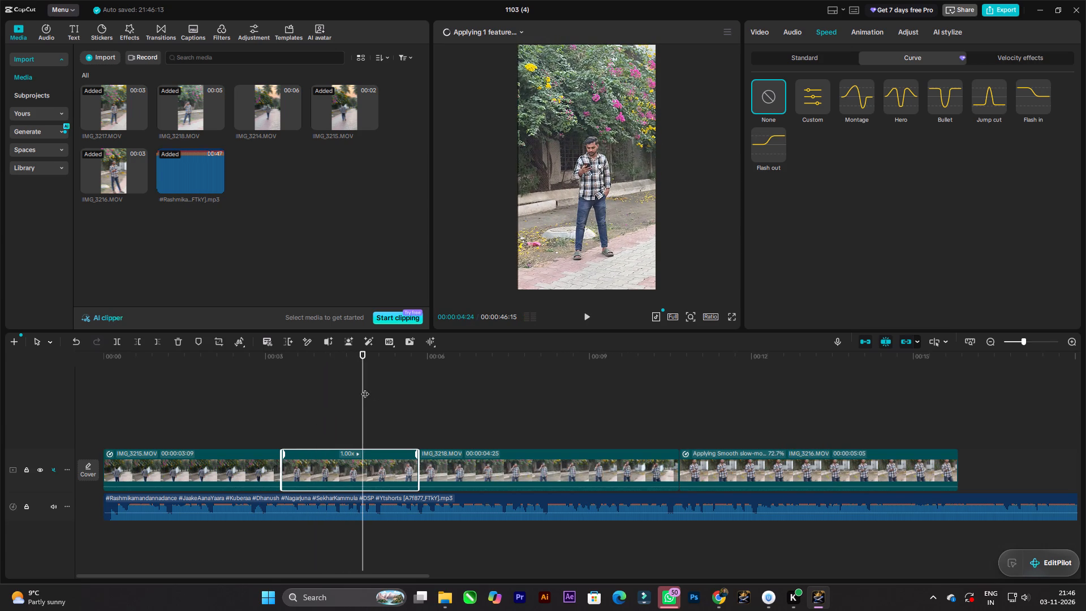
Lower the incoming side of the last interior point on the opening IMG_3215 clip's speed curve to 0.1x.
{"action": "left_click_drag", "start_coordinate": [364, 388], "coordinate": [195, 381]}
{"action": "key", "text": "space"}
{"action": "key", "text": "space"}
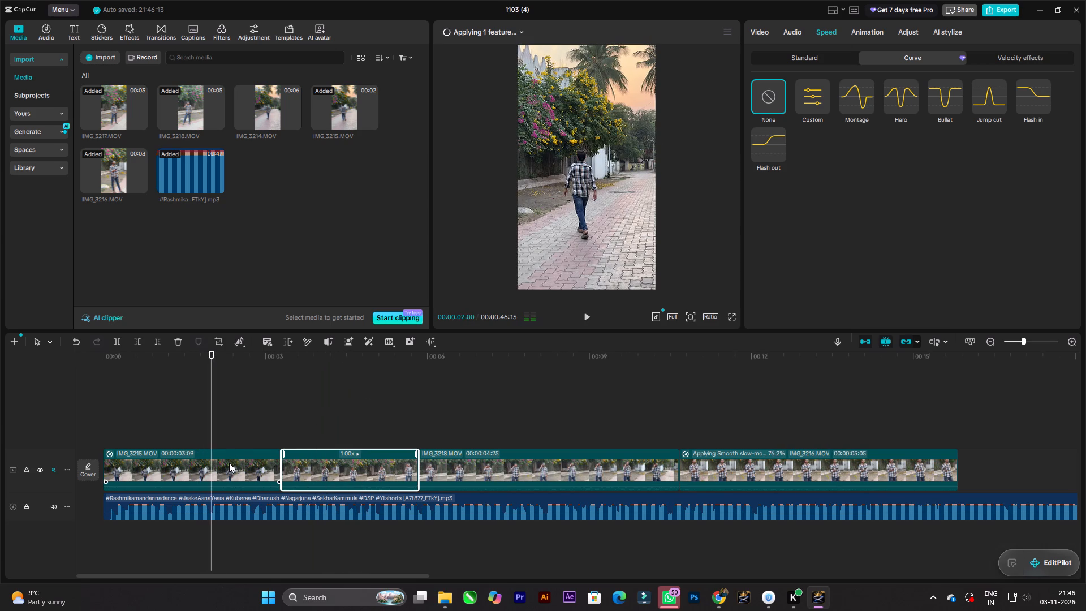
{"action": "key", "text": "space"}
{"action": "key", "text": "space"}
{"action": "left_click", "coordinate": [229, 463]}
{"action": "key", "text": "space"}
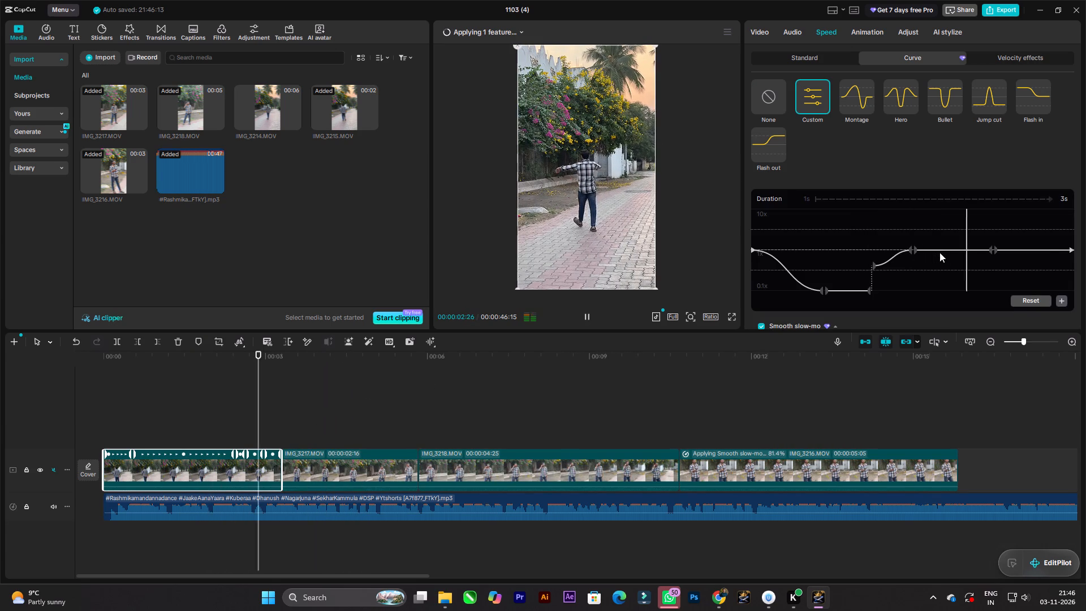
{"action": "key", "text": "space"}
{"action": "left_click_drag", "start_coordinate": [1047, 247], "coordinate": [987, 248]}
{"action": "left_click_drag", "start_coordinate": [991, 249], "coordinate": [991, 309]}
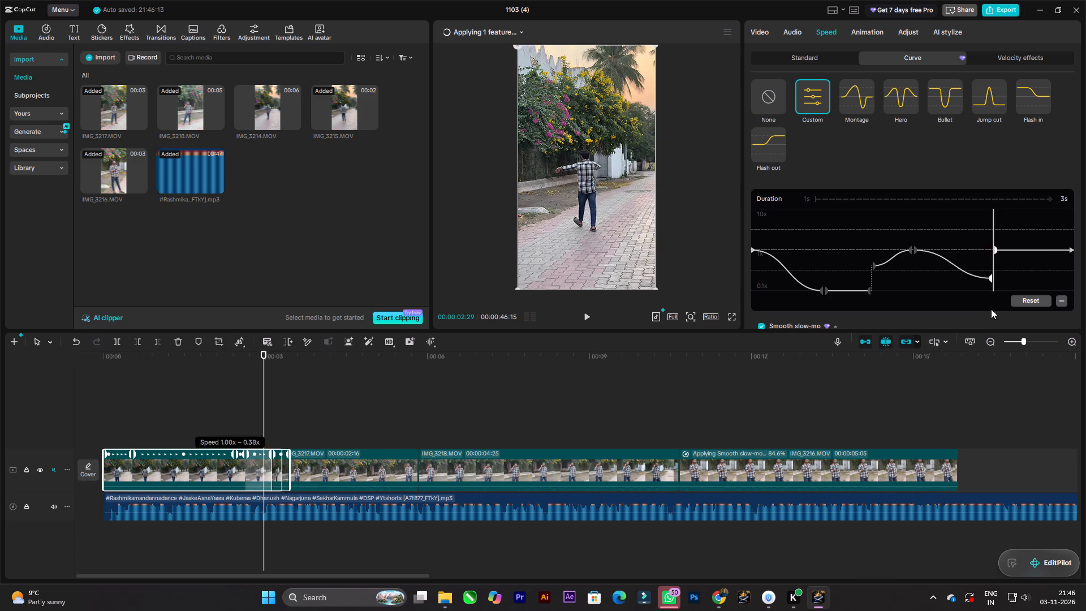
{"action": "left_click_drag", "start_coordinate": [991, 309], "coordinate": [989, 325]}
Lower the outgoing side of IMG_3215's last interior speed point to 0.1x and preview the clip's ending.
{"action": "left_click_drag", "start_coordinate": [991, 231], "coordinate": [940, 231]}
{"action": "key", "text": "space"}
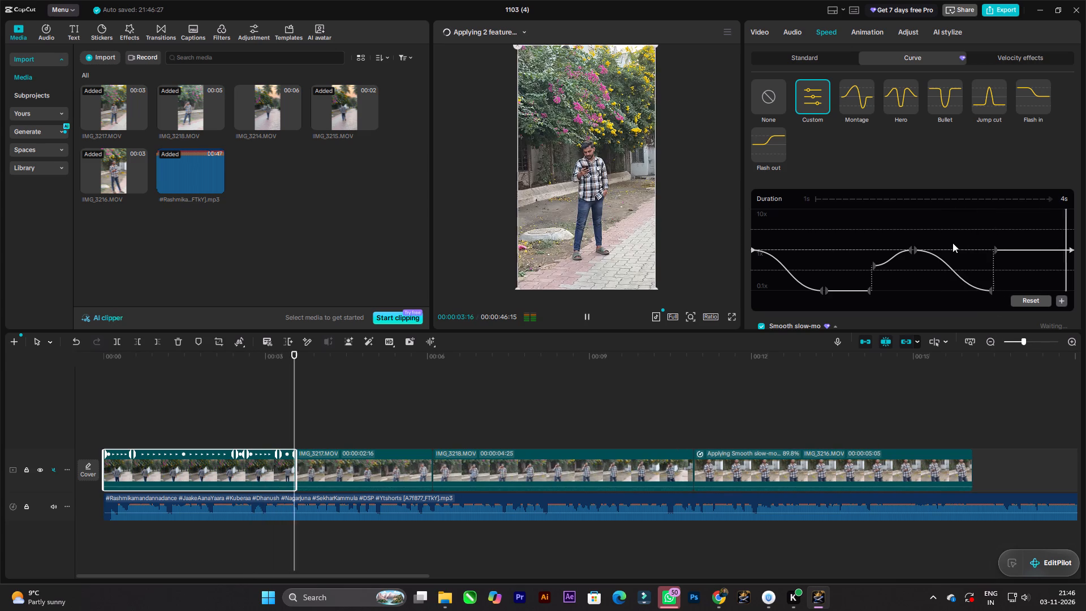
{"action": "key", "text": "space"}
{"action": "left_click_drag", "start_coordinate": [1074, 234], "coordinate": [964, 243]}
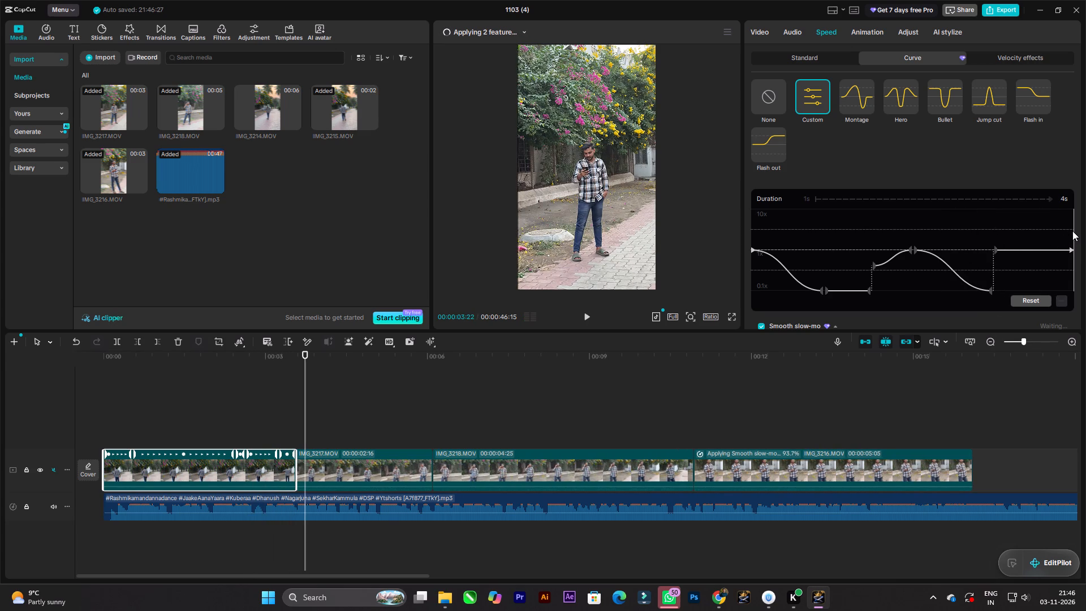
{"action": "left_click_drag", "start_coordinate": [1072, 231], "coordinate": [908, 233]}
{"action": "key", "text": "space"}
{"action": "key", "text": "space"}
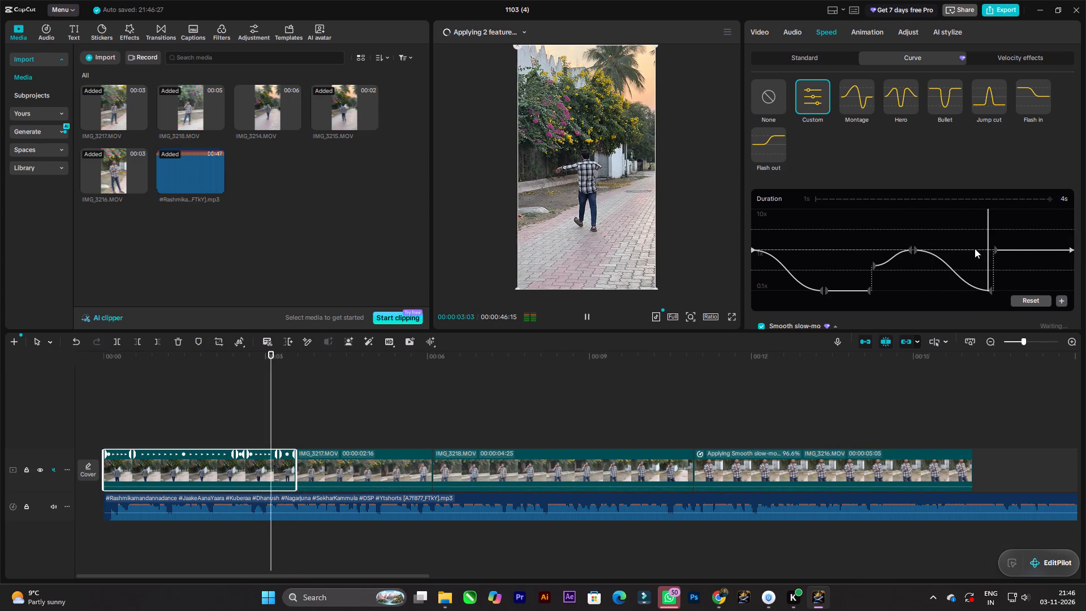
{"action": "left_click_drag", "start_coordinate": [996, 251], "coordinate": [989, 291]}
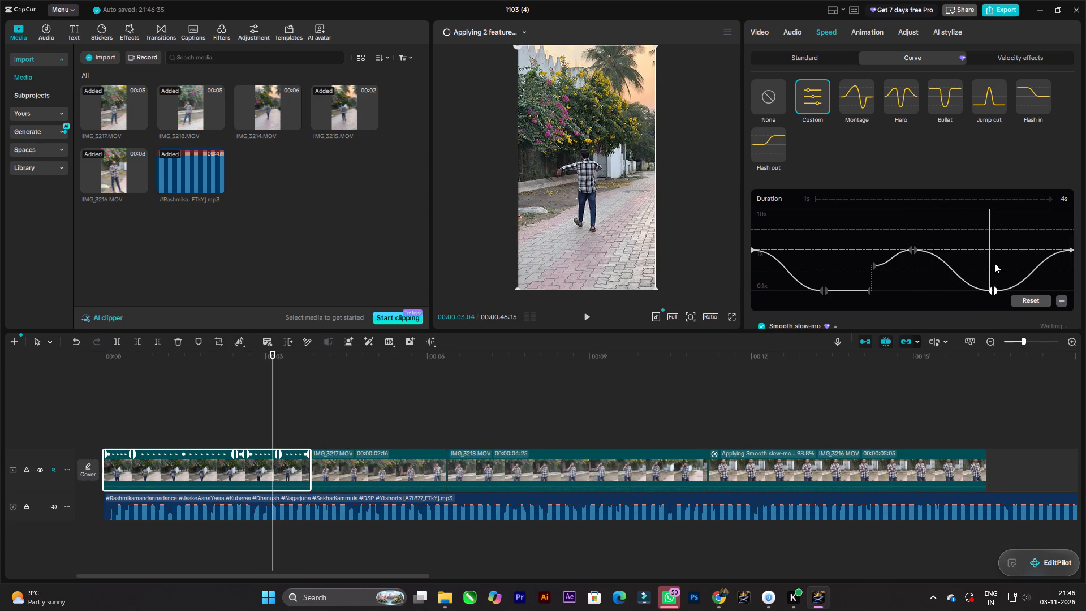
{"action": "left_click_drag", "start_coordinate": [984, 257], "coordinate": [960, 256]}
{"action": "key", "text": "space"}
{"action": "key", "text": "space"}
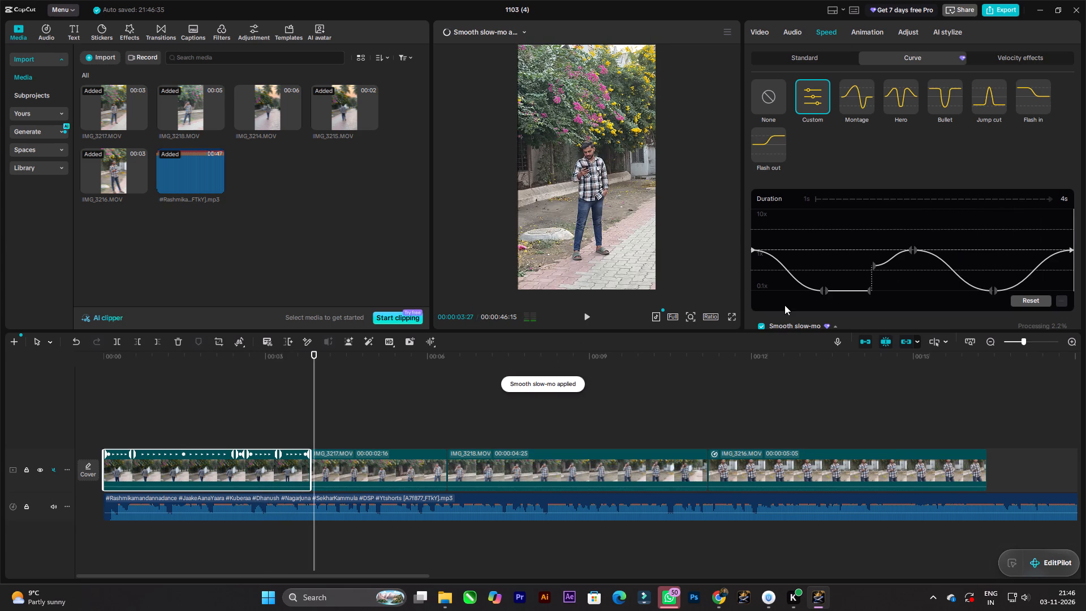
Move IMG_3217 and IMG_3218 from the main track to the track above, starting at about 16 s and 10 s.
{"action": "scroll", "coordinate": [809, 299], "scroll_direction": "down", "scroll_amount": 4}
{"action": "key", "text": "space"}
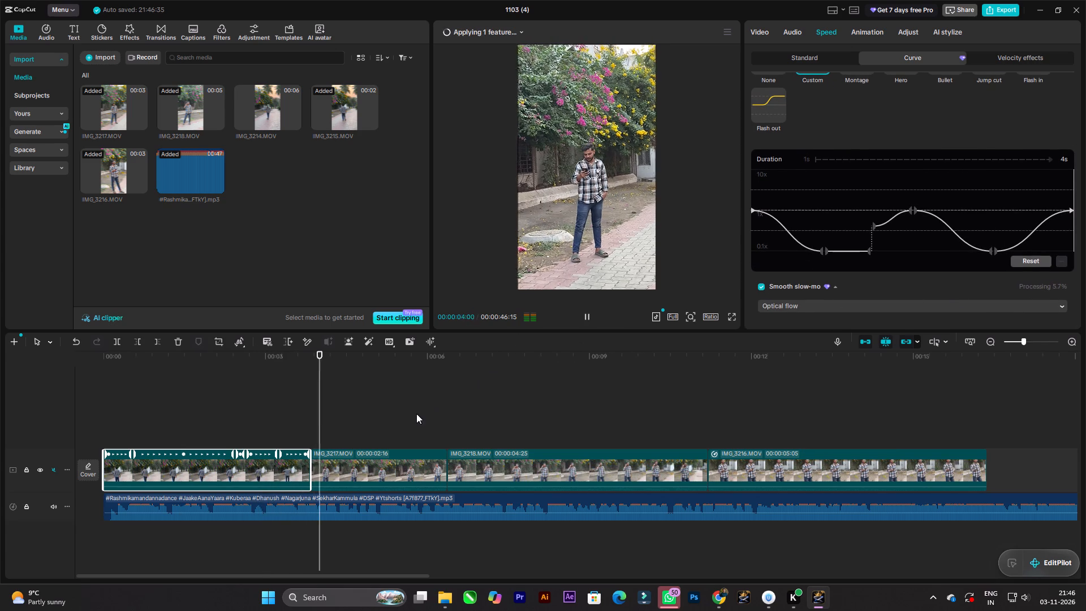
{"action": "key", "text": "space"}
{"action": "key", "text": "space"}
{"action": "scroll", "coordinate": [424, 444], "scroll_direction": "down", "scroll_amount": 2, "text": "ctrl"}
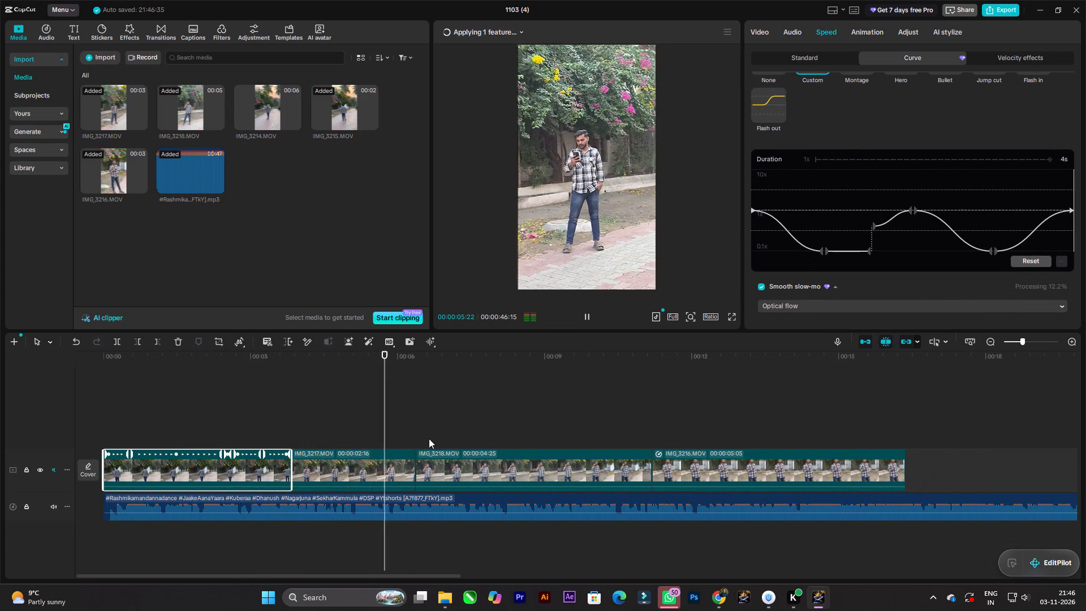
{"action": "key", "text": "space"}
{"action": "left_click_drag", "start_coordinate": [364, 464], "coordinate": [976, 422]}
{"action": "key", "text": "space"}
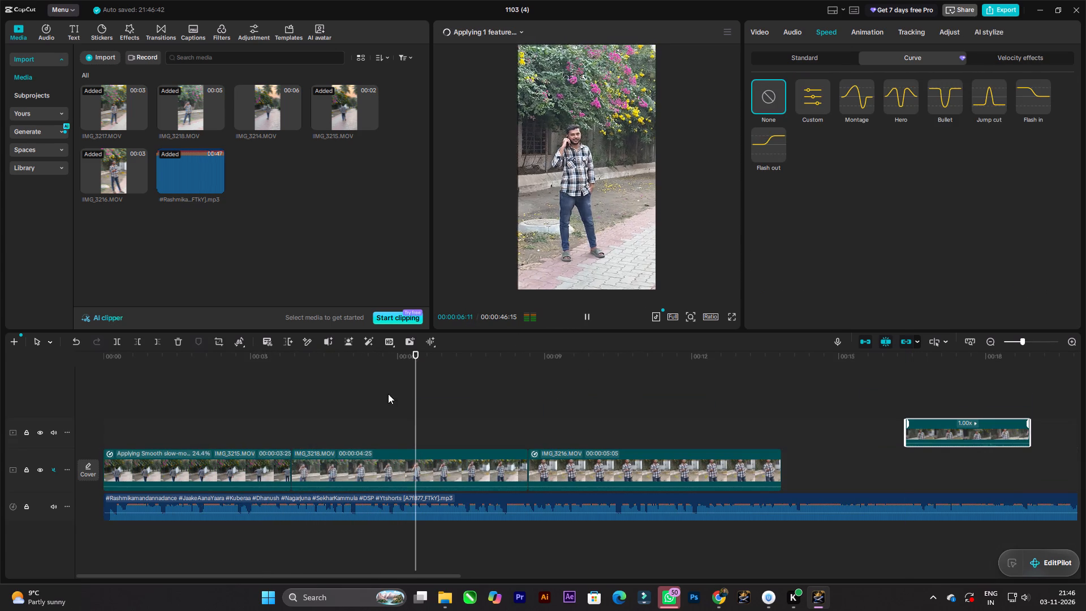
{"action": "key", "text": "space"}
{"action": "left_click_drag", "start_coordinate": [436, 470], "coordinate": [730, 427]}
Play the IMG_3215 and IMG_3216 sequence from the start to examine where IMG_3216 should end on the music.
{"action": "key", "text": "space"}
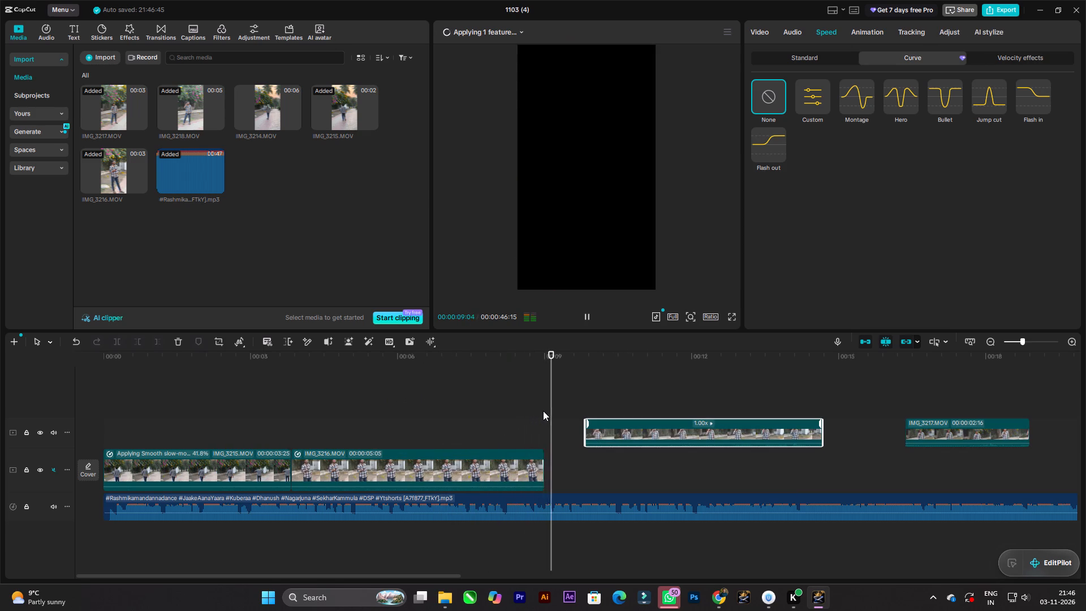
{"action": "key", "text": "space"}
{"action": "left_click_drag", "start_coordinate": [561, 384], "coordinate": [0, 363]}
{"action": "key", "text": "space"}
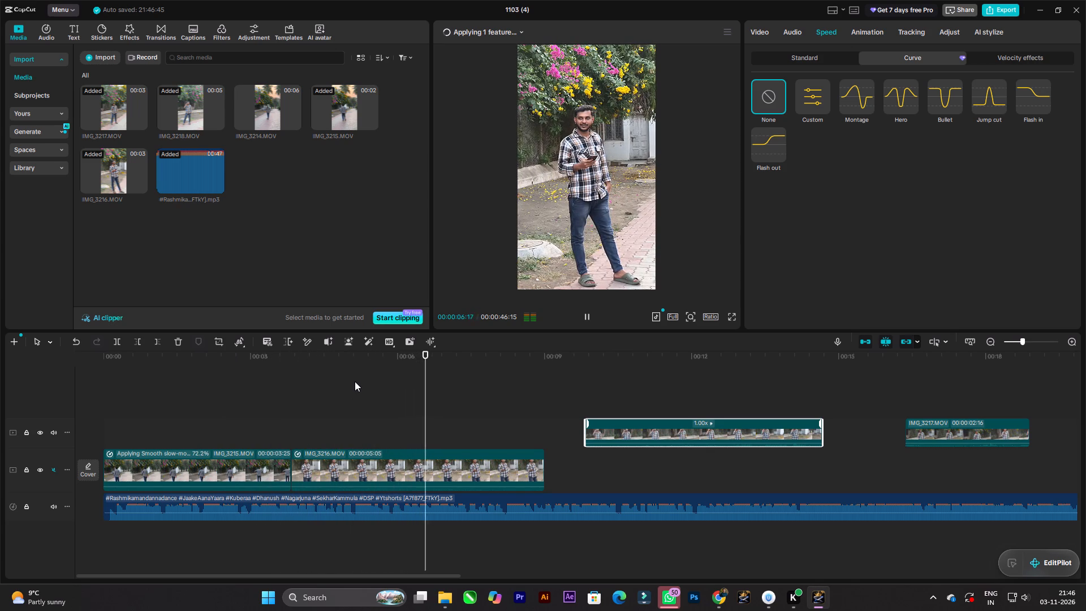
{"action": "key", "text": "space"}
{"action": "key", "text": "space"}
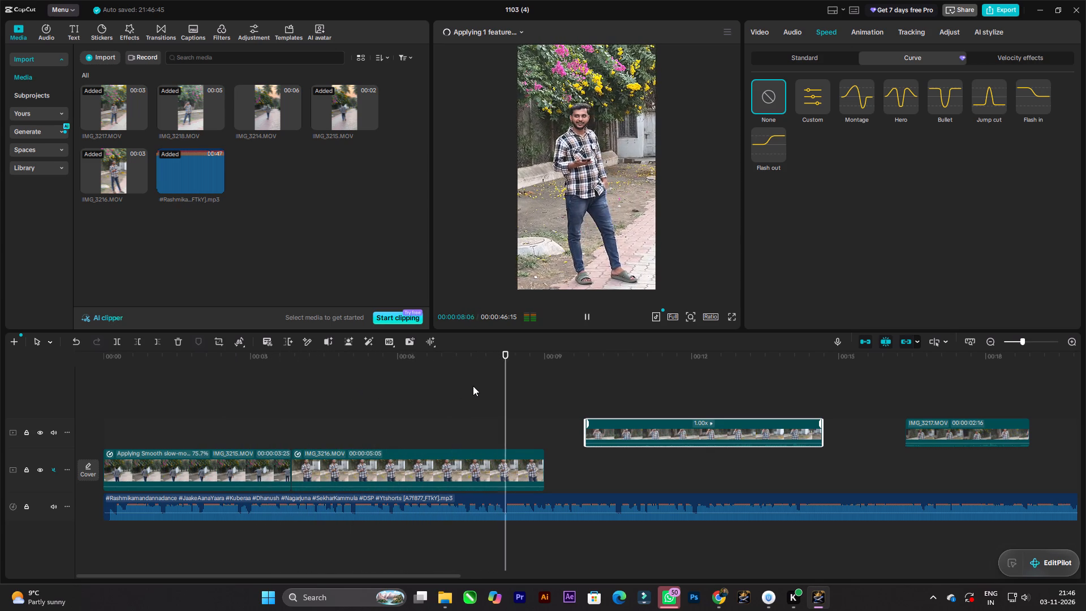
{"action": "key", "text": "space"}
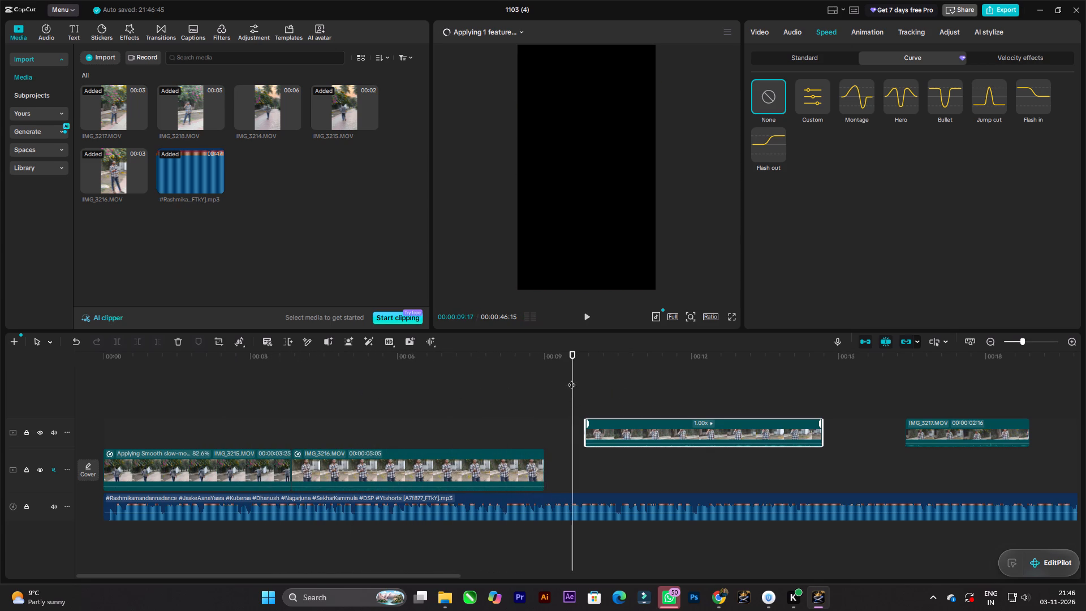
Find the music cue near the end of IMG_3216 and trim off the rest of the clip after 00:00:08:13.
{"action": "left_click_drag", "start_coordinate": [574, 372], "coordinate": [449, 368]}
{"action": "key", "text": "space"}
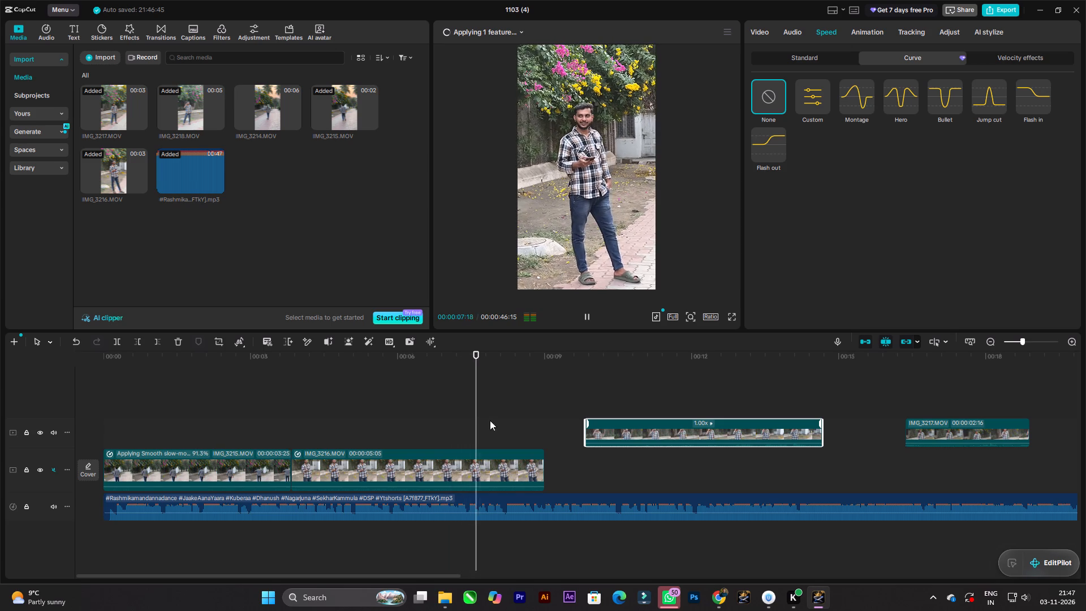
{"action": "key", "text": "space"}
{"action": "left_click", "coordinate": [524, 456]}
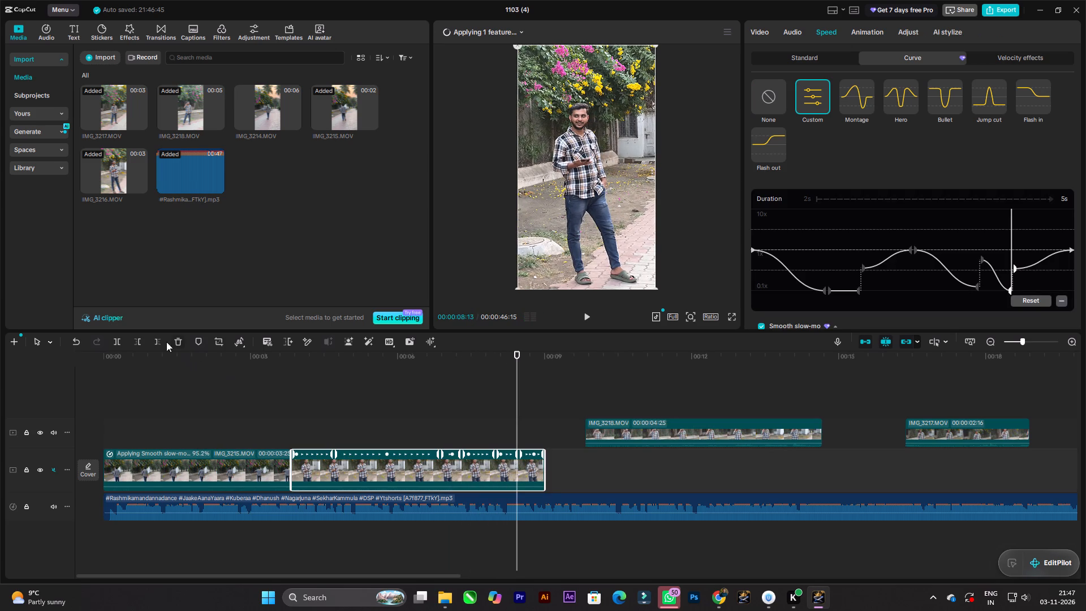
{"action": "left_click", "coordinate": [155, 342]}
Move IMG_3218 from the upper track down to the main track, directly after IMG_3216.
{"action": "left_click_drag", "start_coordinate": [714, 425], "coordinate": [686, 459]}
Play IMG_3218 repeatedly in short stretches to examine how its movements line up with the music beats.
{"action": "key", "text": "space"}
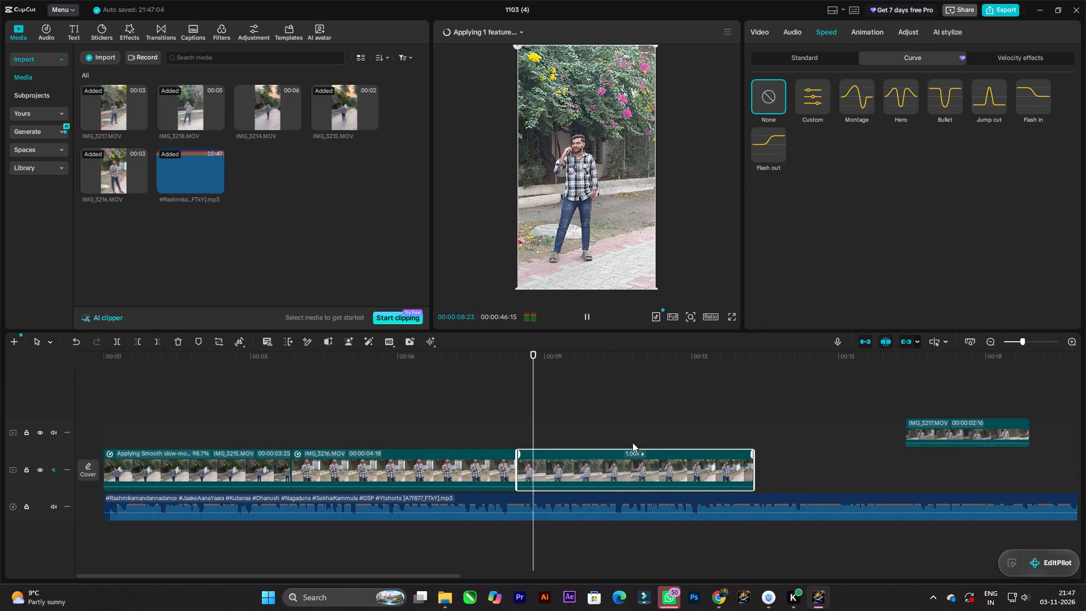
{"action": "key", "text": "space"}
{"action": "key", "text": "space"}
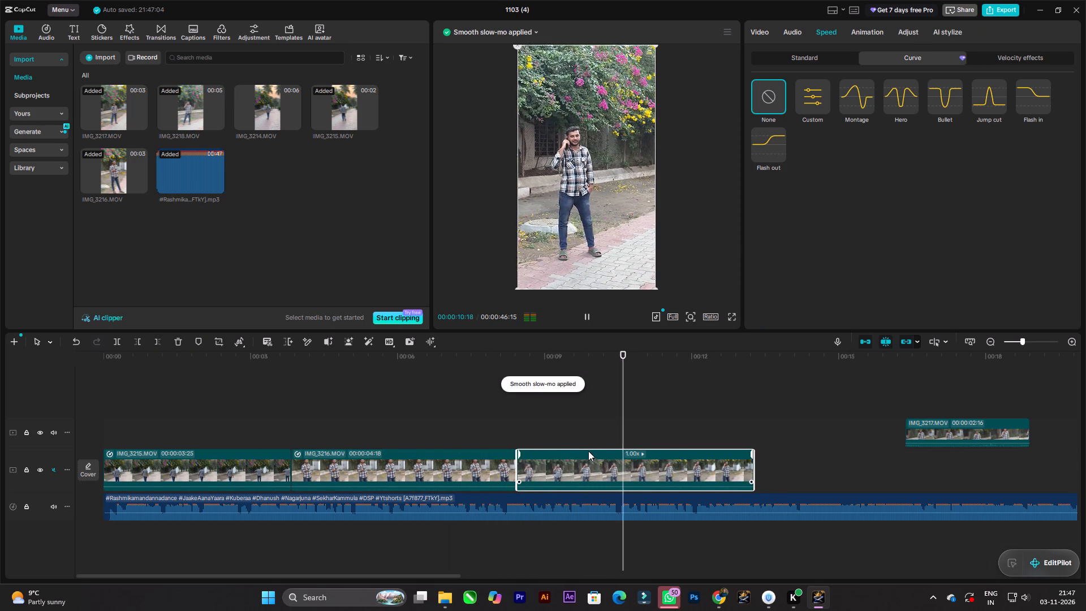
{"action": "key", "text": "space"}
{"action": "key", "text": "space"}
{"action": "key", "text": "space"}
{"action": "key", "text": "space"}
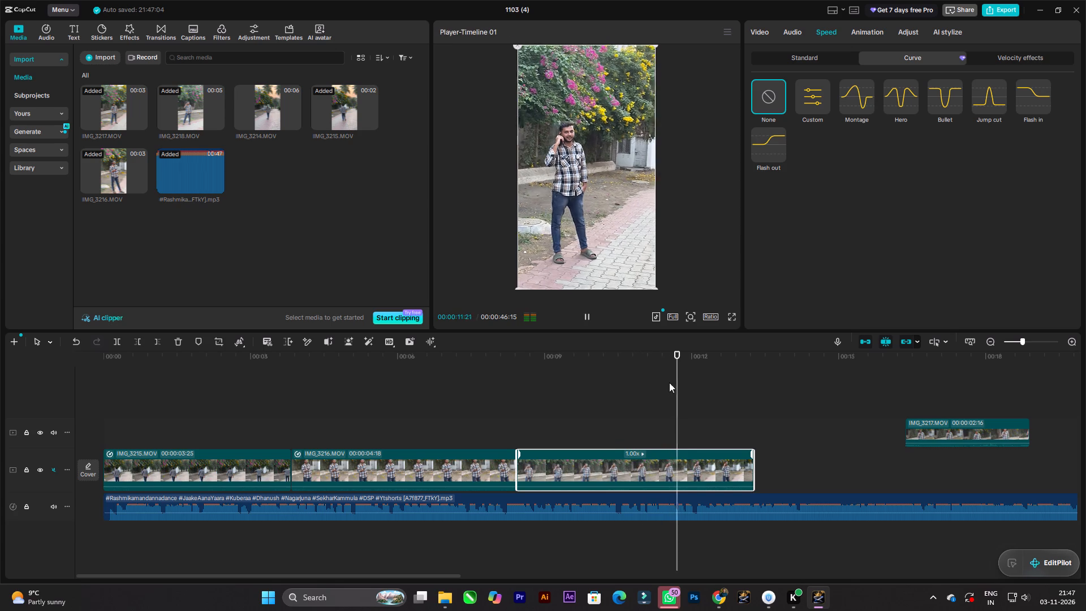
{"action": "key", "text": "space"}
{"action": "key", "text": "space"}
{"action": "key", "text": "space"}
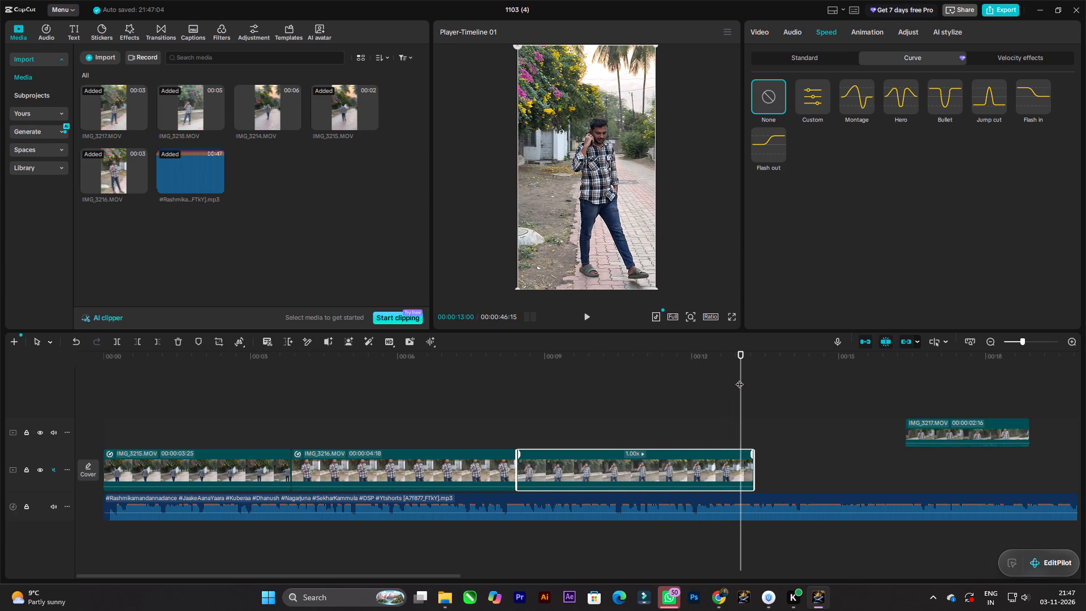
{"action": "left_click_drag", "start_coordinate": [741, 378], "coordinate": [683, 375]}
{"action": "key", "text": "space"}
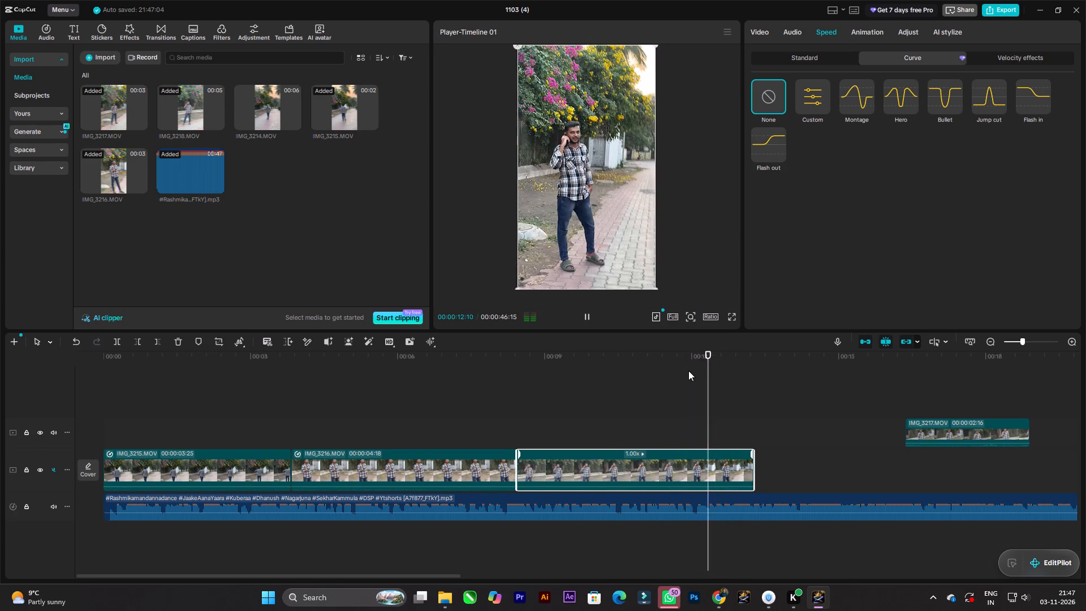
{"action": "key", "text": "space"}
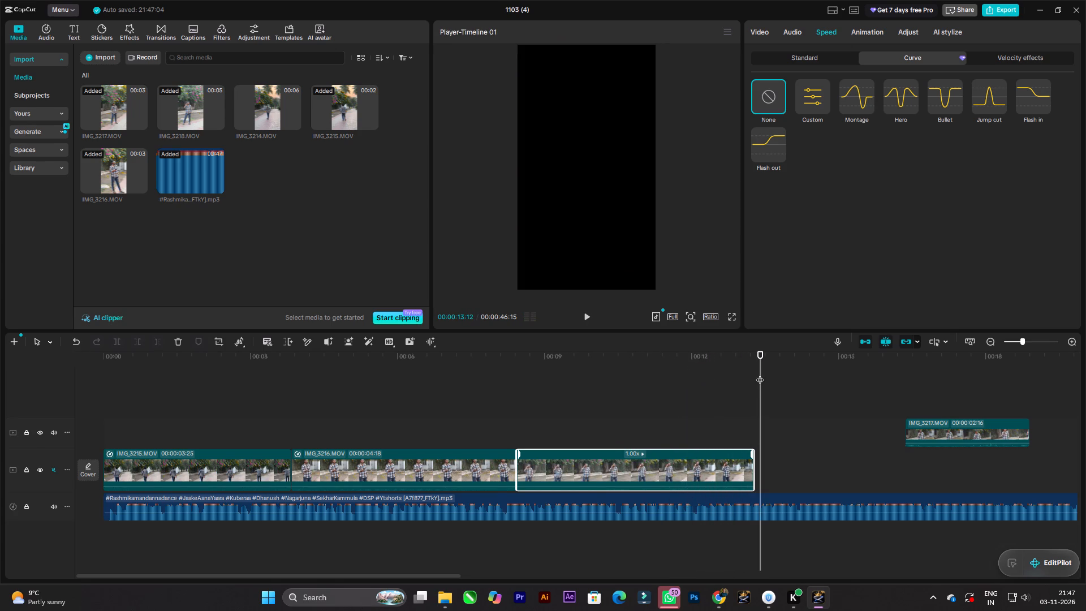
{"action": "left_click_drag", "start_coordinate": [760, 374], "coordinate": [519, 384]}
{"action": "key", "text": "space"}
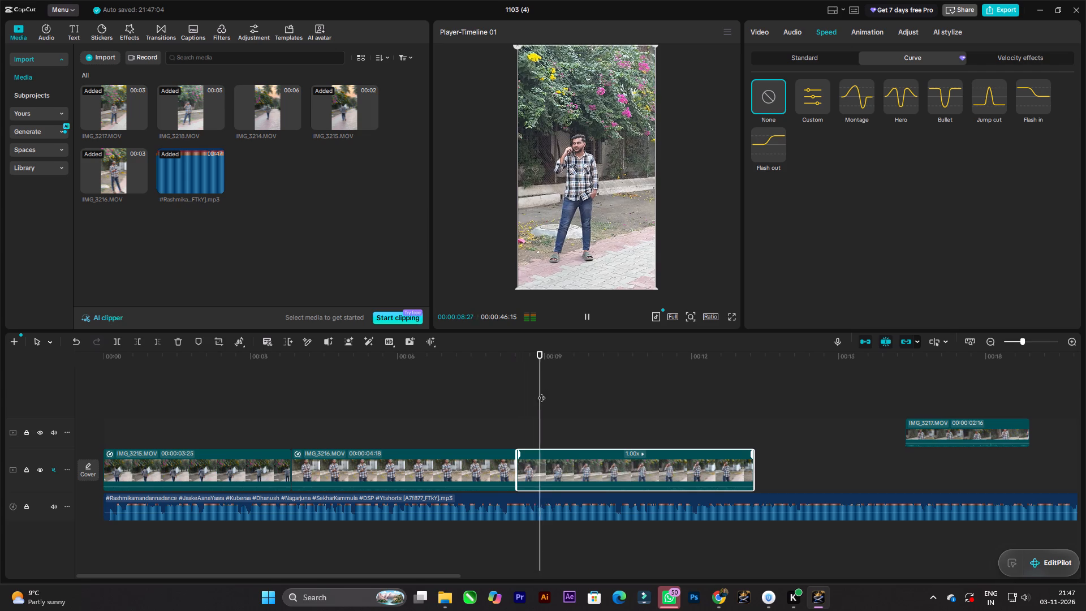
{"action": "key", "text": "space"}
{"action": "key", "text": "space"}
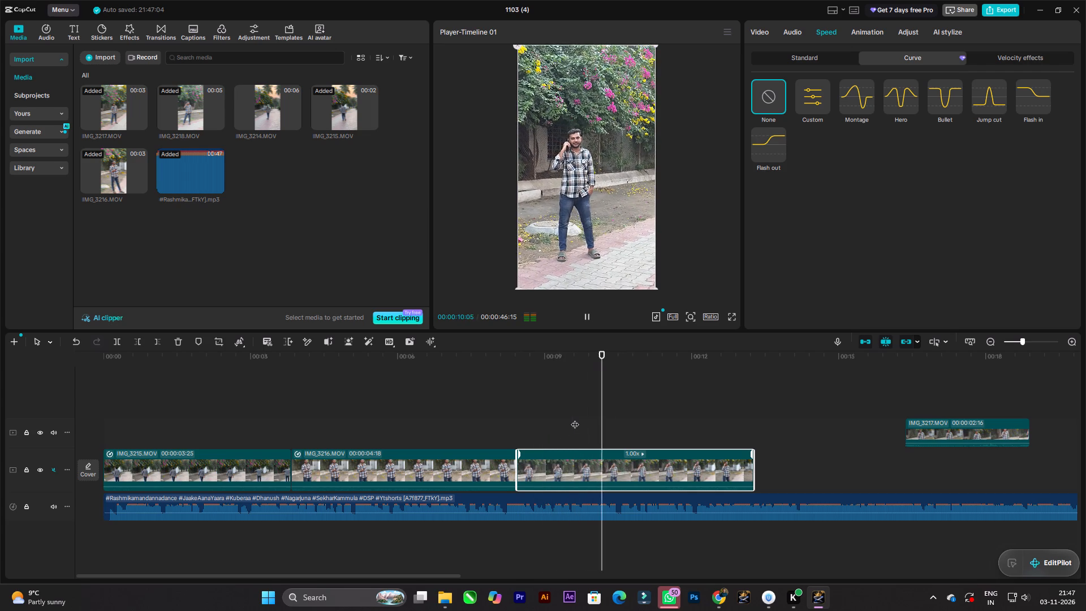
{"action": "key", "text": "space"}
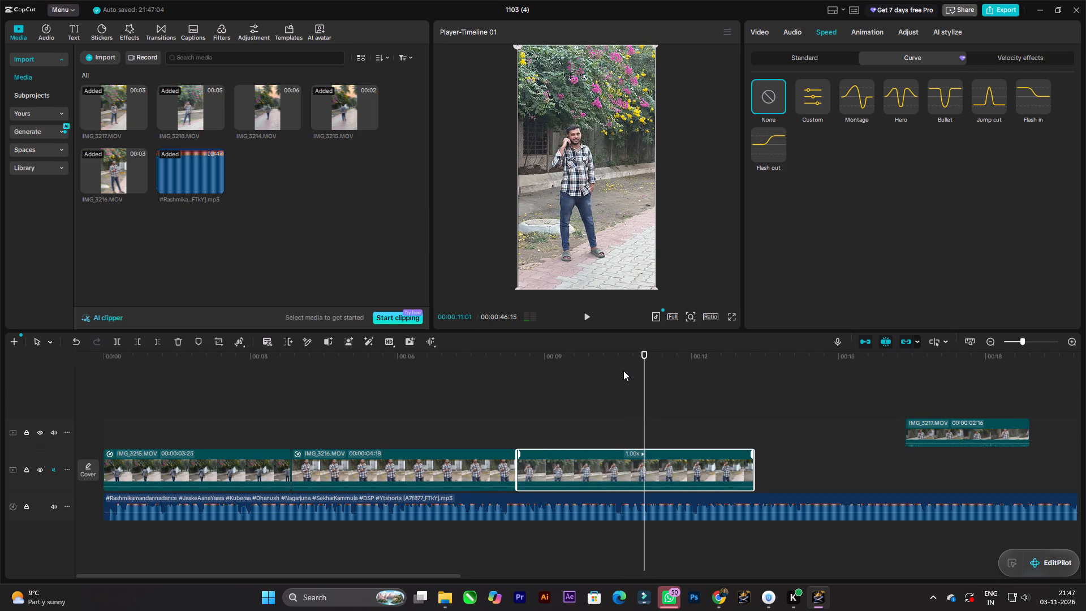
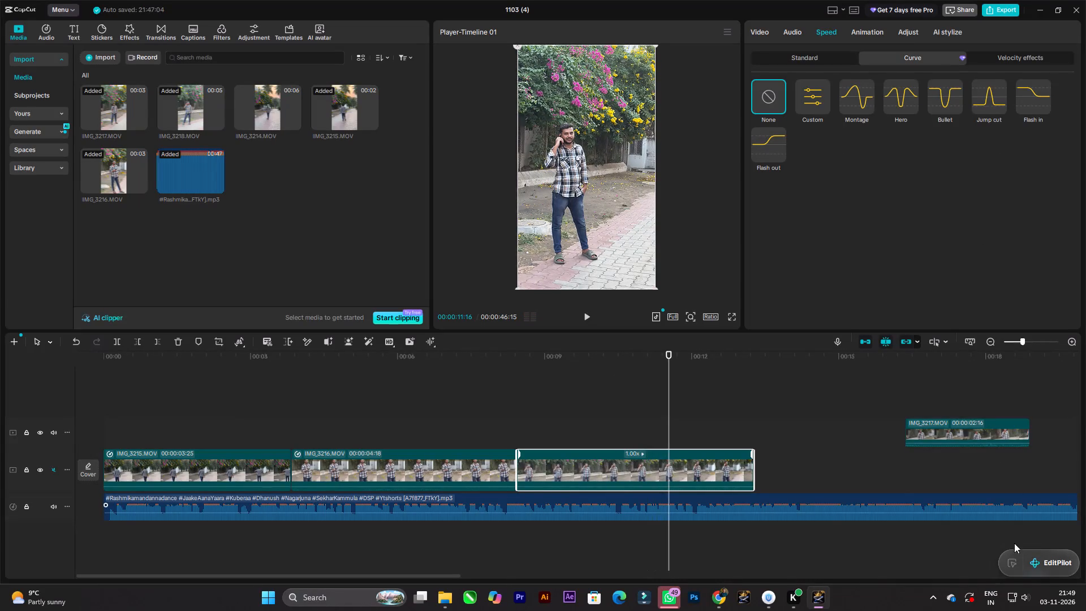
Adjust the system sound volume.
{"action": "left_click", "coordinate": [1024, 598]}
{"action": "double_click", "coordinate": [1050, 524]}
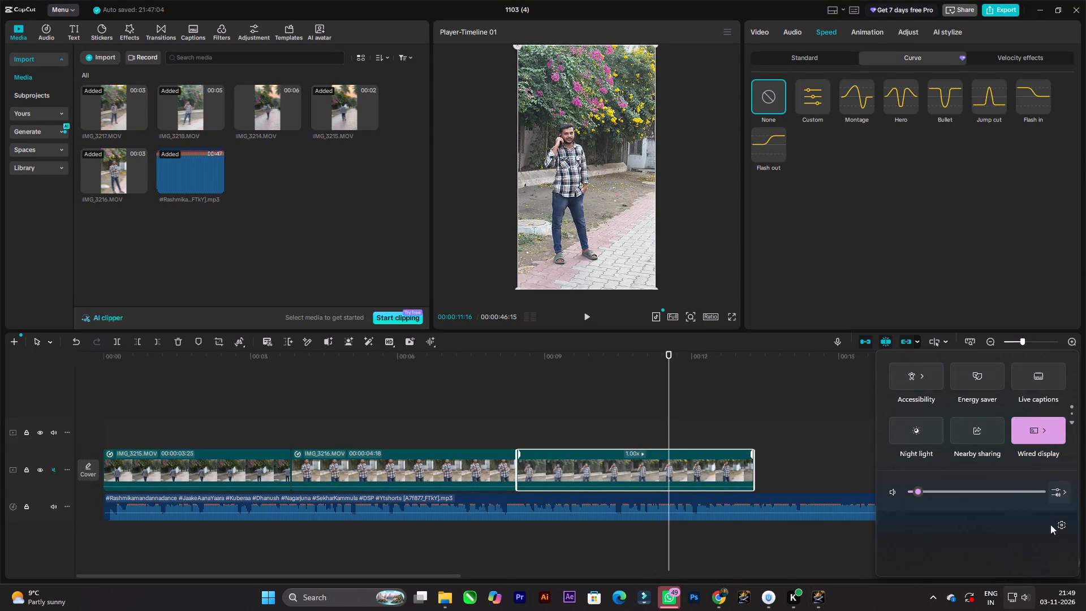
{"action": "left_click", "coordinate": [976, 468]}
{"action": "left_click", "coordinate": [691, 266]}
Play a short stretch of IMG_3218, then the sequence from the start, to examine how the clips fit the music.
{"action": "key", "text": "space"}
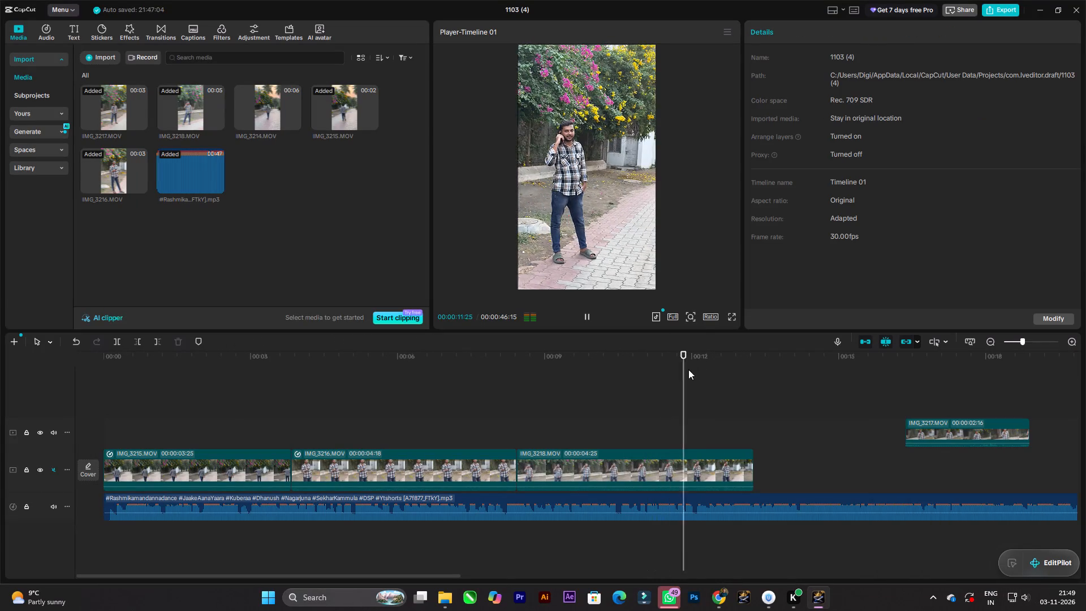
{"action": "key", "text": "space"}
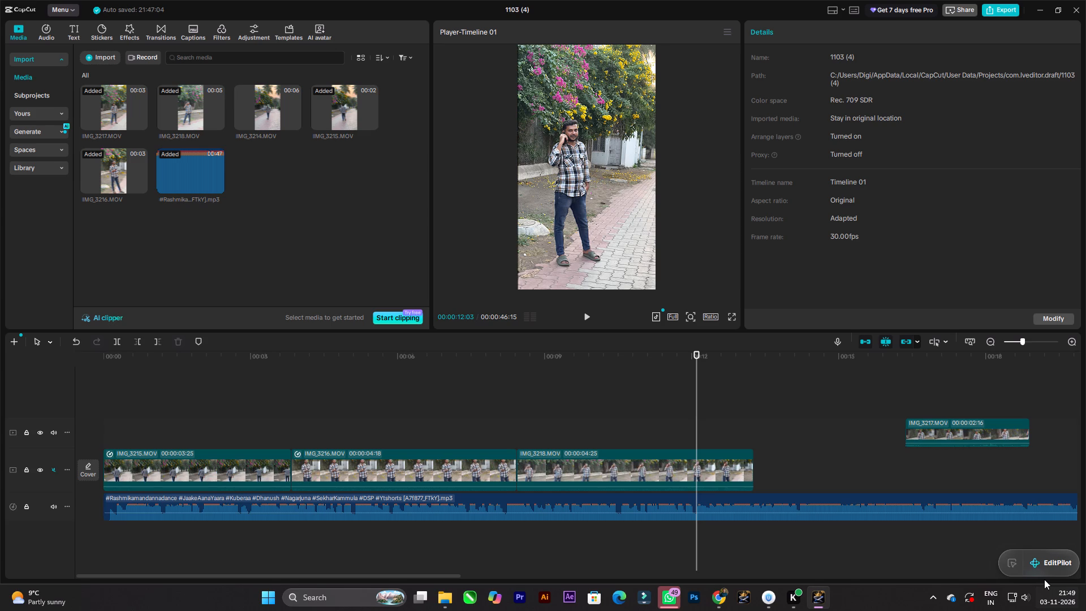
{"action": "key", "text": "space"}
{"action": "key", "text": "space"}
{"action": "key", "text": "space"}
{"action": "key", "text": "space"}
{"action": "left_click_drag", "start_coordinate": [750, 366], "coordinate": [101, 364]}
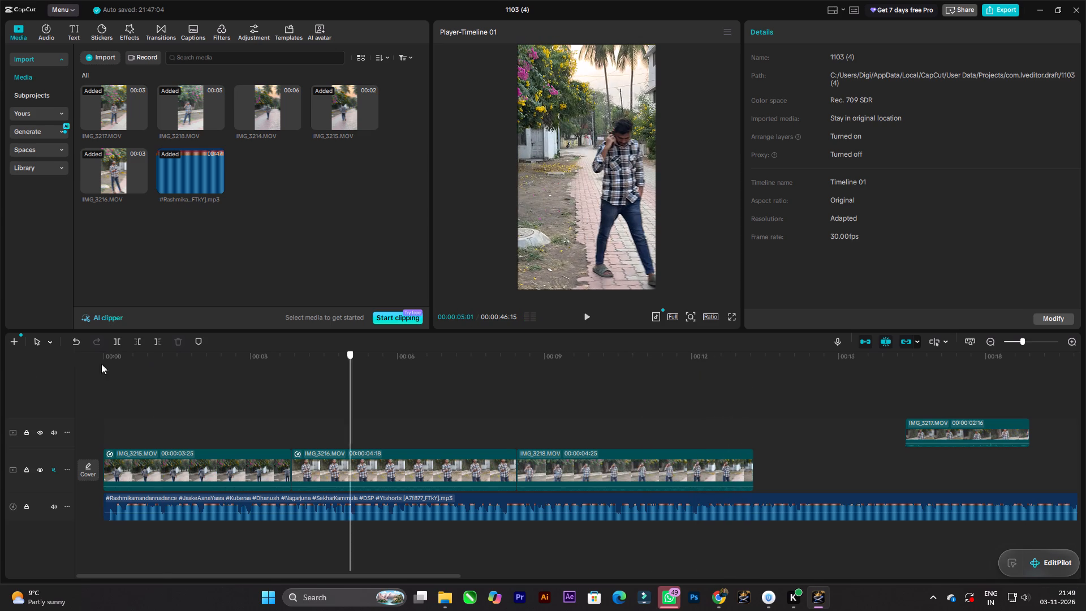
{"action": "left_click_drag", "start_coordinate": [101, 364], "coordinate": [0, 372]}
{"action": "key", "text": "space"}
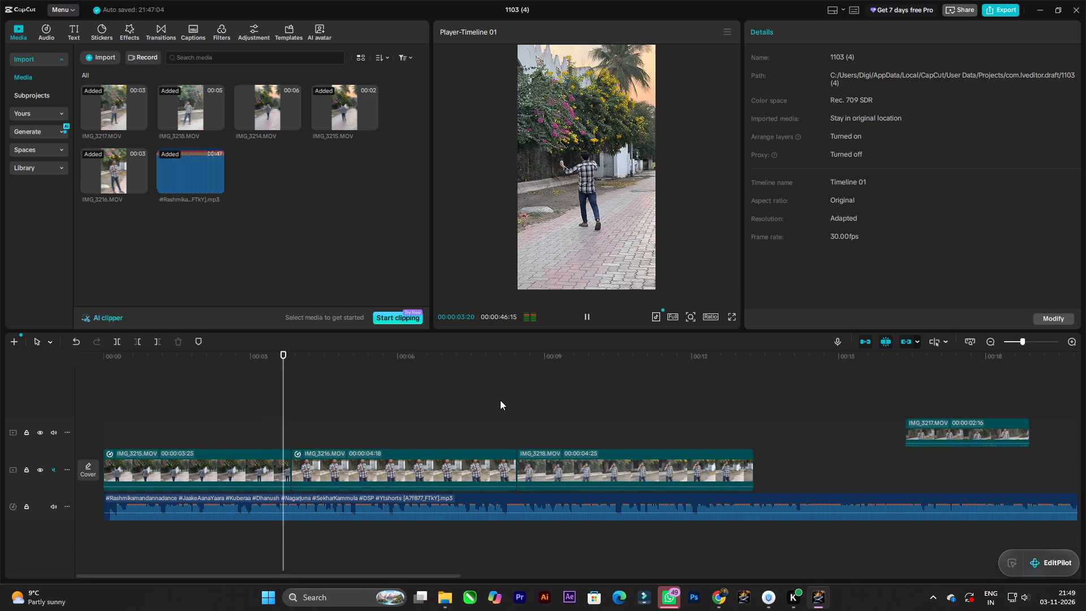
Raise the system sound volume while the sequence plays.
{"action": "left_click", "coordinate": [1021, 594]}
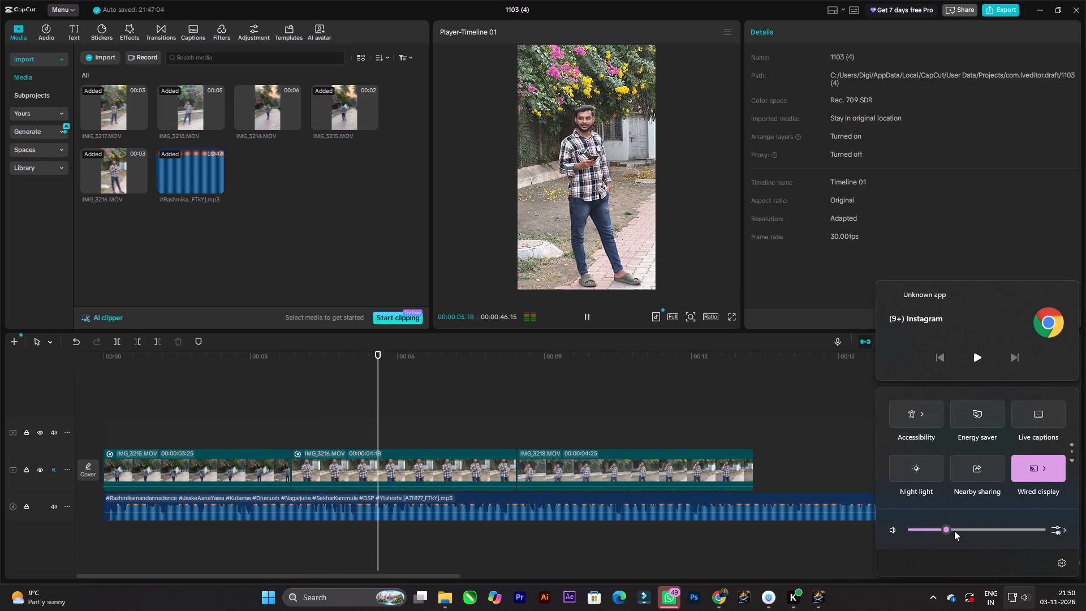
{"action": "left_click_drag", "start_coordinate": [956, 529], "coordinate": [977, 528]}
{"action": "key", "text": "space"}
{"action": "key", "text": "space"}
{"action": "left_click", "coordinate": [458, 402]}
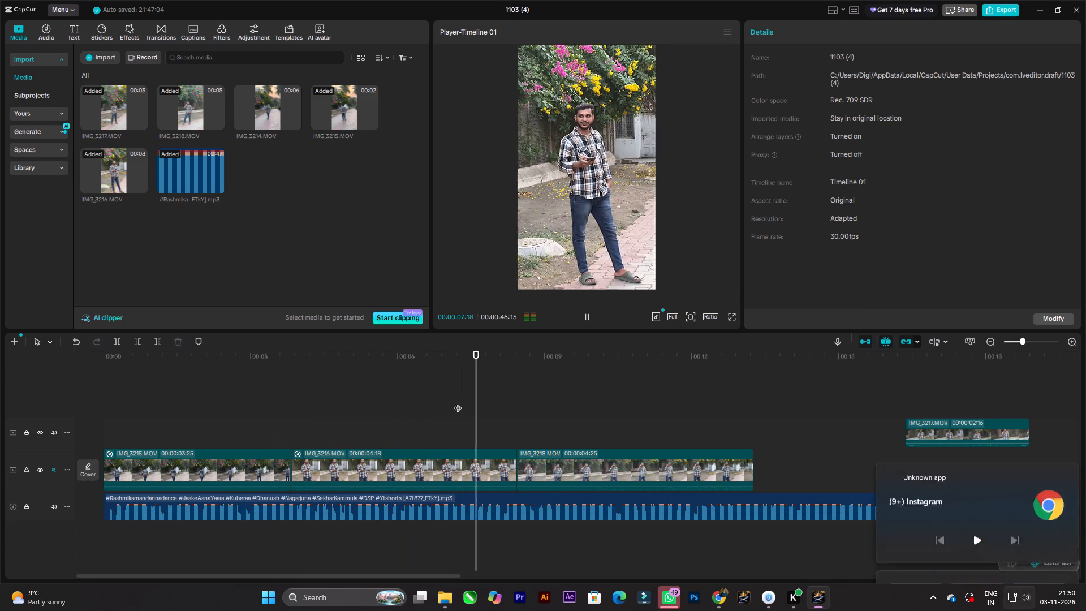
Play the sequence from the start through the end of IMG_3218 to examine how that clip fits the song.
{"action": "left_click_drag", "start_coordinate": [460, 397], "coordinate": [45, 341]}
{"action": "key", "text": "space"}
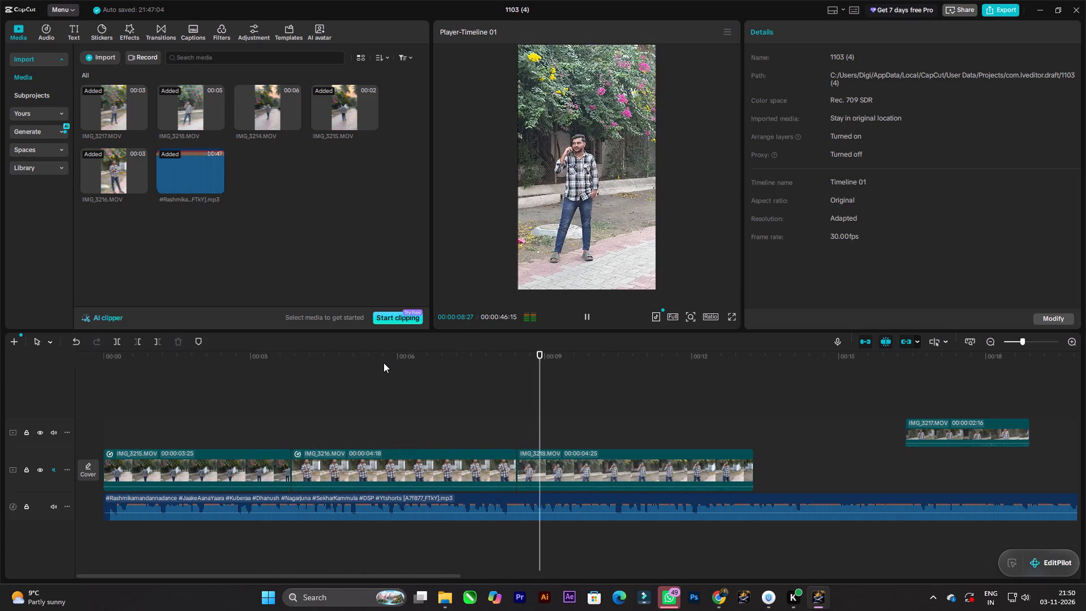
{"action": "key", "text": "space"}
{"action": "left_click", "coordinate": [641, 449]}
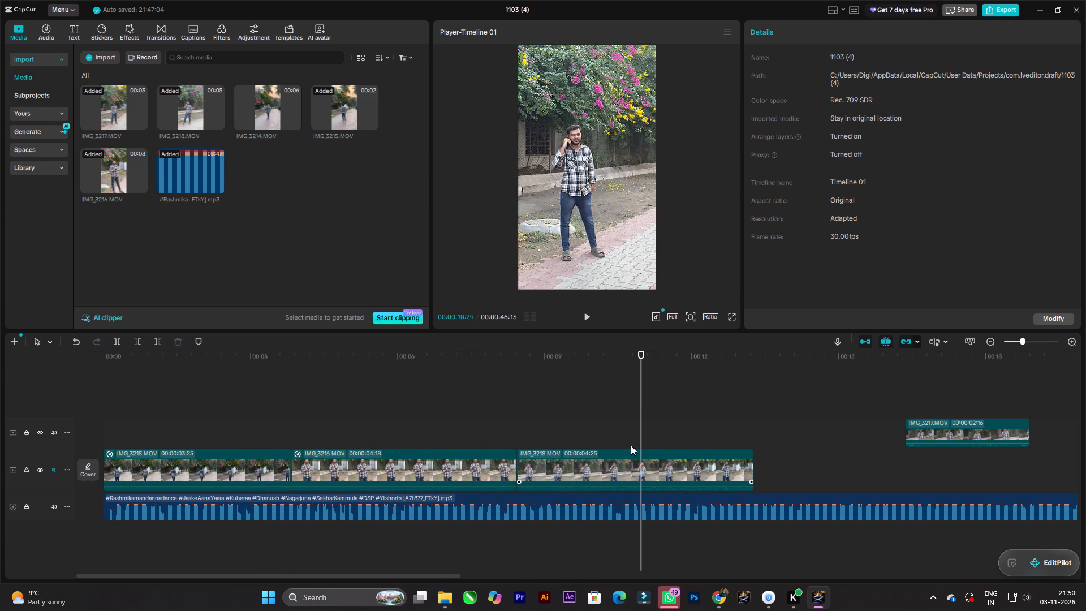
{"action": "left_click_drag", "start_coordinate": [643, 408], "coordinate": [522, 410]}
{"action": "left_click", "coordinate": [522, 410]}
{"action": "key", "text": "space"}
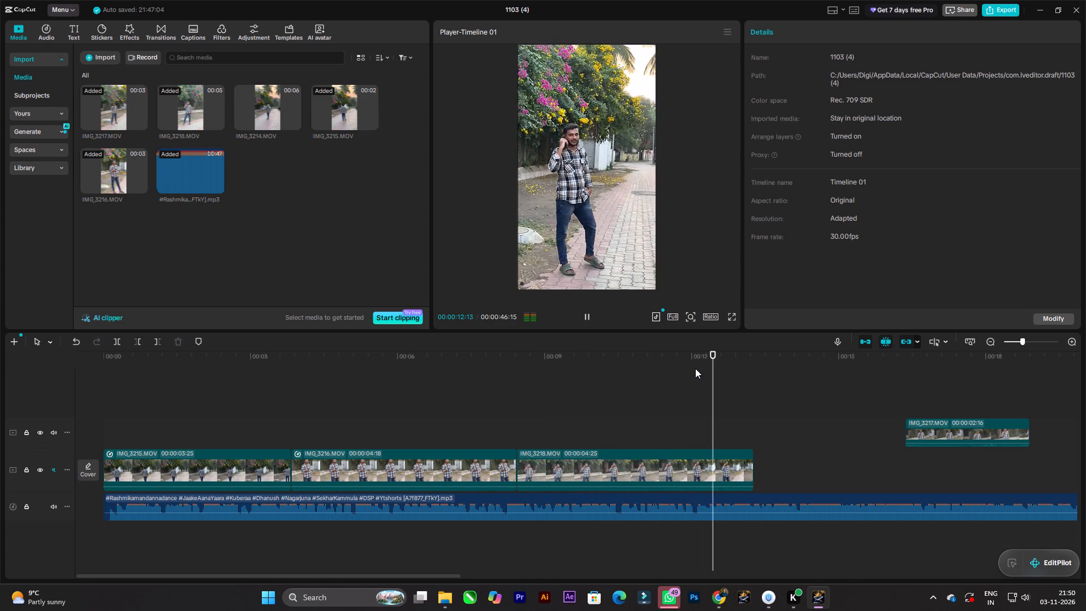
{"action": "key", "text": "space"}
Replay the opening of IMG_3218 in short stretches to examine where its movement should begin on the music.
{"action": "left_click_drag", "start_coordinate": [778, 370], "coordinate": [500, 356]}
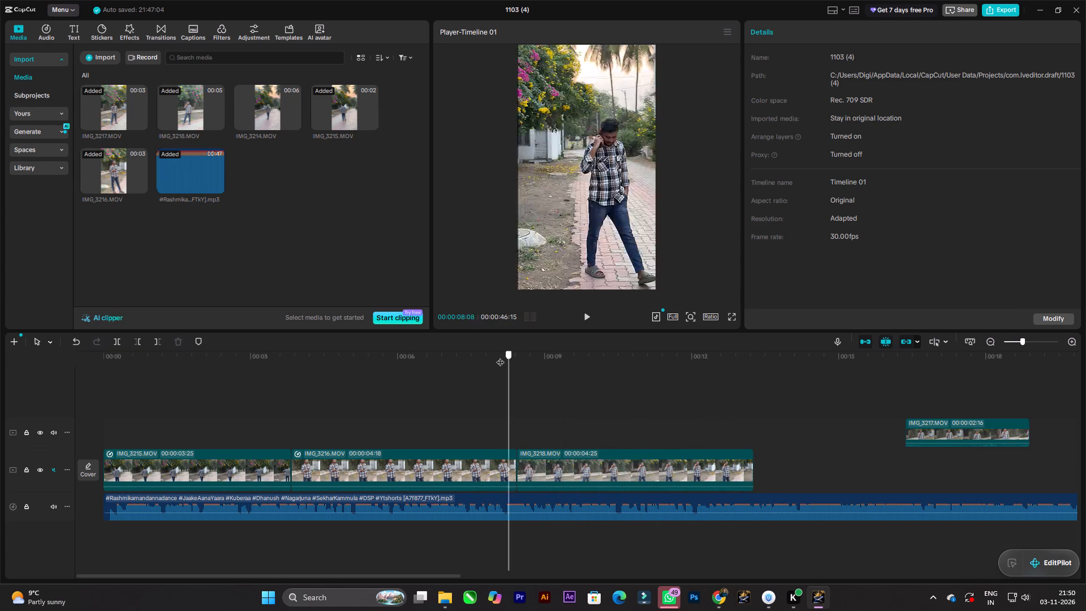
{"action": "left_click_drag", "start_coordinate": [500, 356], "coordinate": [513, 362]}
{"action": "key", "text": "space"}
{"action": "key", "text": "space"}
{"action": "key", "text": "space"}
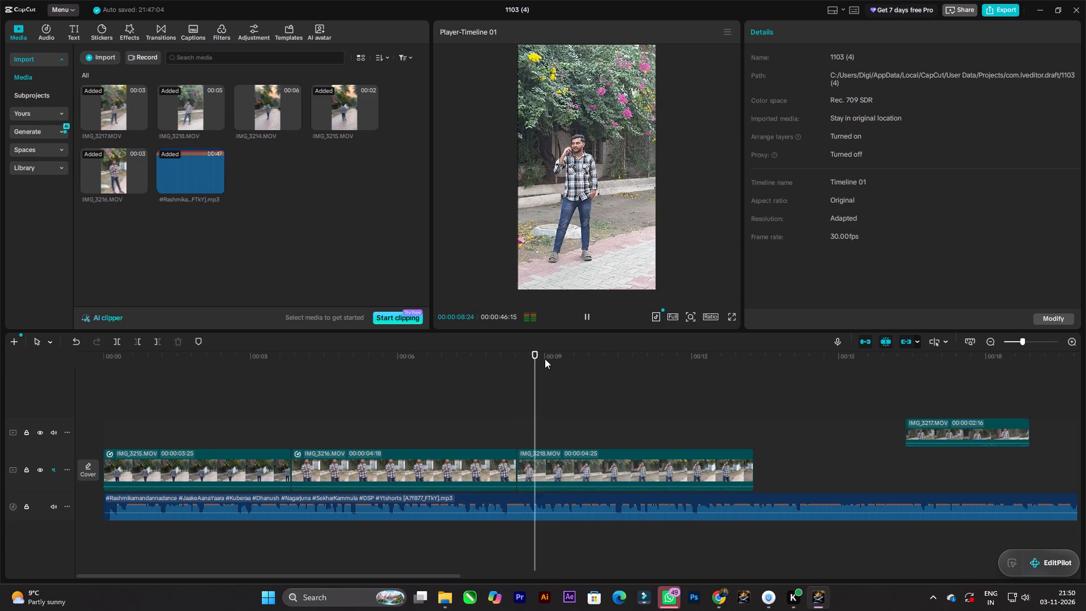
{"action": "key", "text": "space"}
{"action": "left_click_drag", "start_coordinate": [575, 383], "coordinate": [516, 384]}
{"action": "key", "text": "space"}
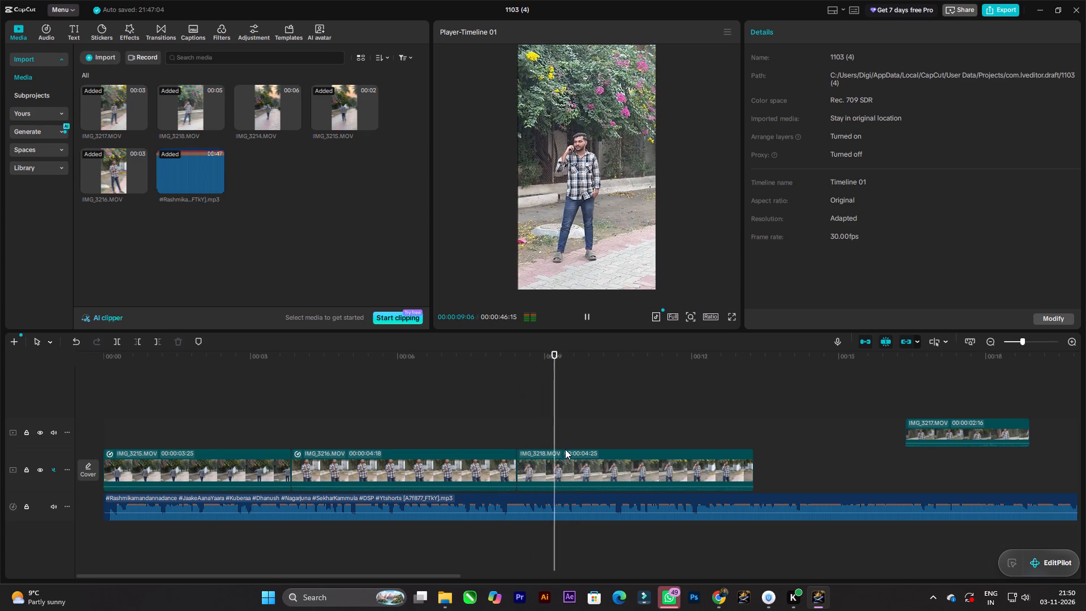
{"action": "key", "text": "space"}
{"action": "key", "text": "space"}
{"action": "key", "text": "space"}
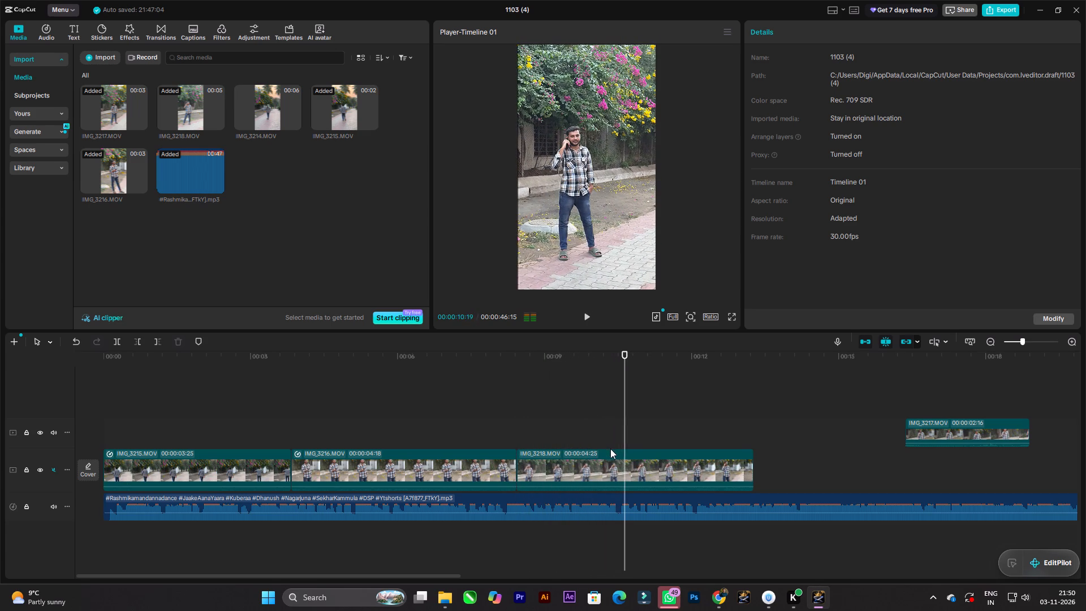
Find the movement cue in IMG_3218 and trim away the part of the clip before 00:00:10:03.
{"action": "left_click", "coordinate": [637, 457]}
{"action": "left_click_drag", "start_coordinate": [626, 427], "coordinate": [538, 415]}
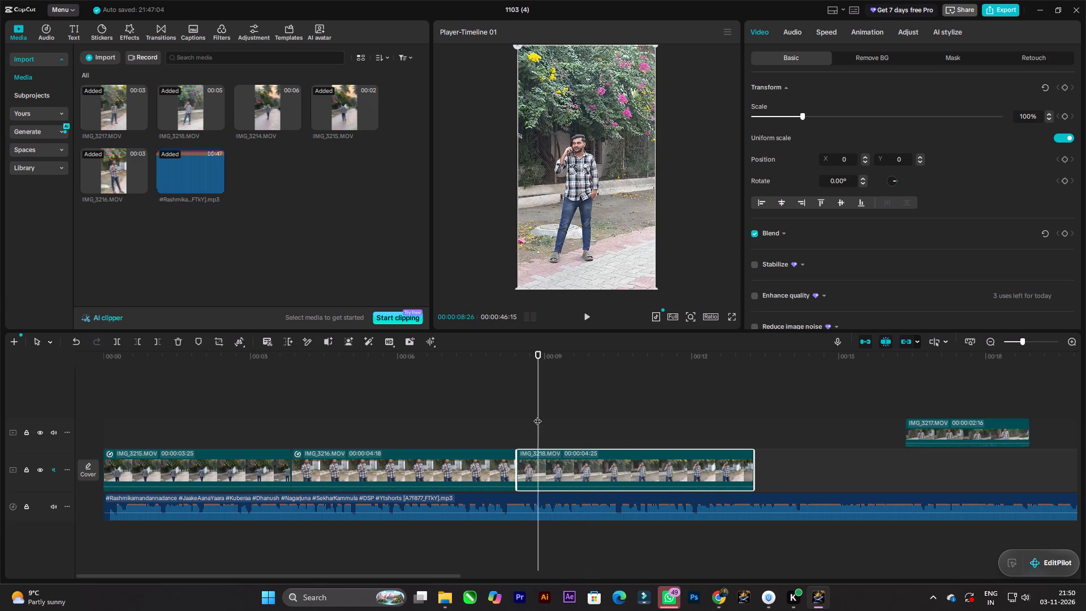
{"action": "key", "text": "space"}
{"action": "key", "text": "space"}
{"action": "key", "text": "space"}
{"action": "key", "text": "space"}
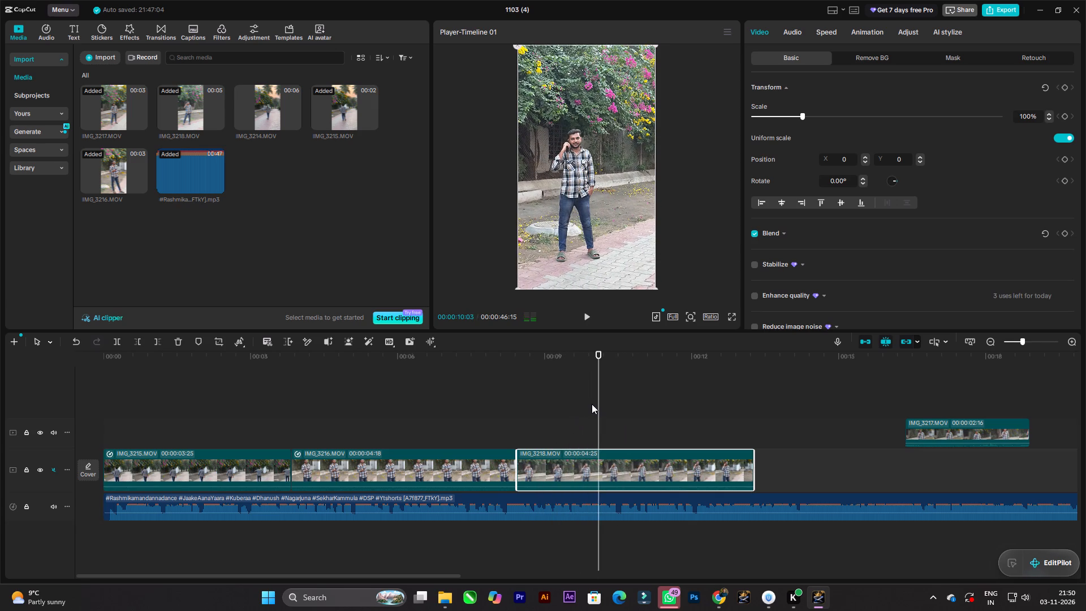
{"action": "left_click", "coordinate": [606, 458]}
{"action": "left_click", "coordinate": [139, 342]}
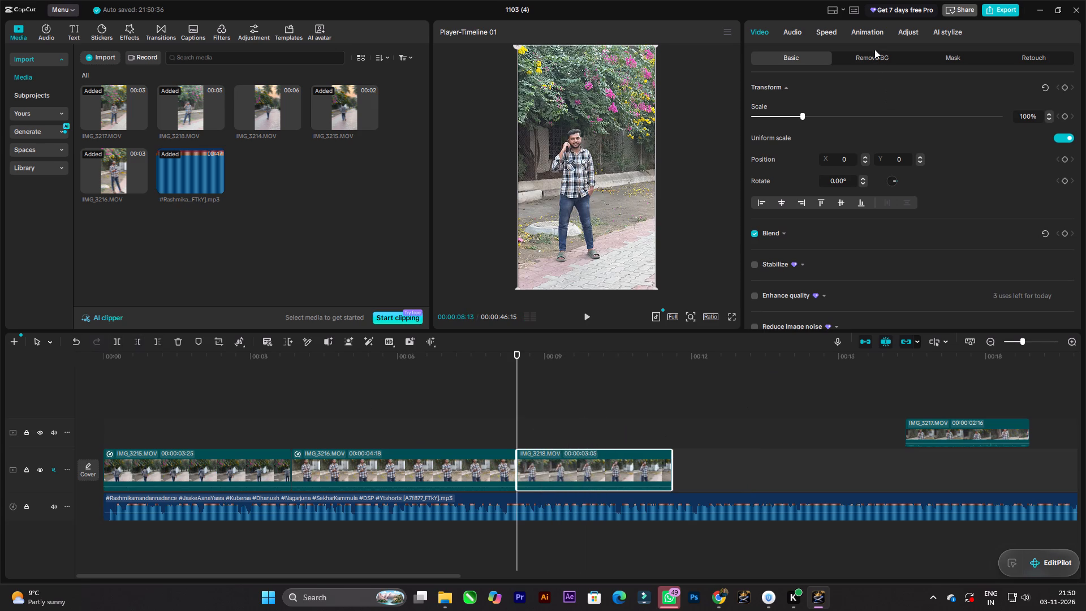
Apply a Custom speed curve to IMG_3218 and play its opening to locate the first beat.
{"action": "left_click", "coordinate": [859, 28]}
{"action": "left_click", "coordinate": [830, 30]}
{"action": "left_click", "coordinate": [817, 85]}
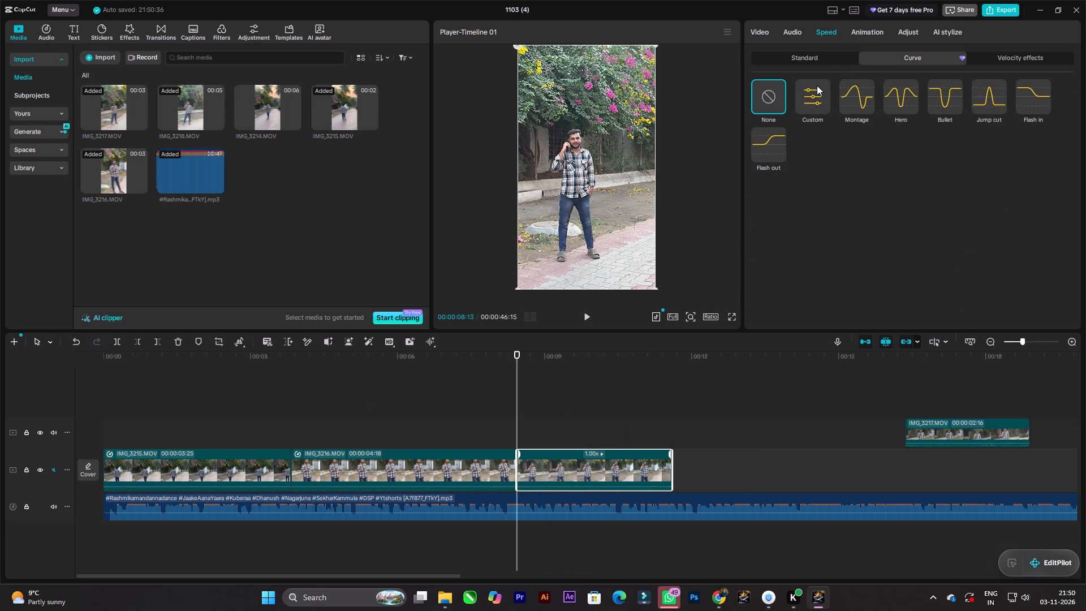
{"action": "key", "text": "space"}
{"action": "key", "text": "space"}
{"action": "key", "text": "space"}
{"action": "key", "text": "space"}
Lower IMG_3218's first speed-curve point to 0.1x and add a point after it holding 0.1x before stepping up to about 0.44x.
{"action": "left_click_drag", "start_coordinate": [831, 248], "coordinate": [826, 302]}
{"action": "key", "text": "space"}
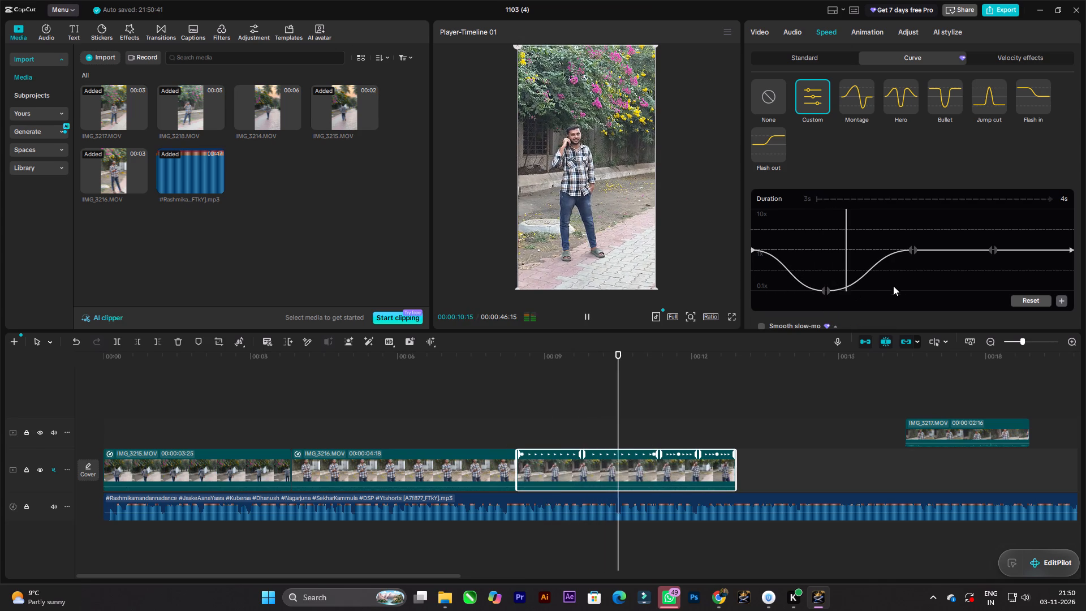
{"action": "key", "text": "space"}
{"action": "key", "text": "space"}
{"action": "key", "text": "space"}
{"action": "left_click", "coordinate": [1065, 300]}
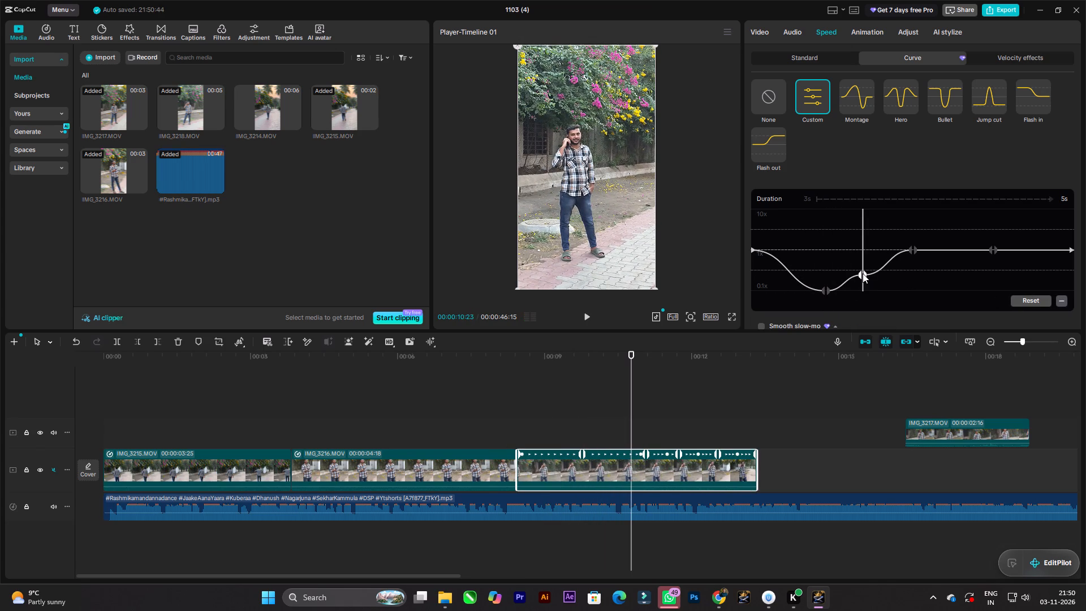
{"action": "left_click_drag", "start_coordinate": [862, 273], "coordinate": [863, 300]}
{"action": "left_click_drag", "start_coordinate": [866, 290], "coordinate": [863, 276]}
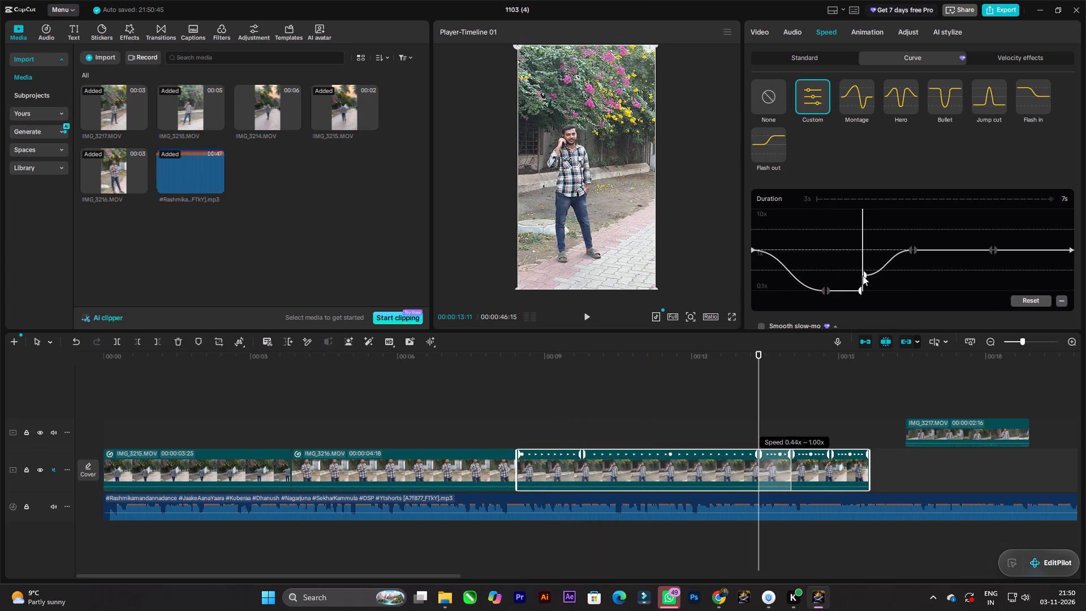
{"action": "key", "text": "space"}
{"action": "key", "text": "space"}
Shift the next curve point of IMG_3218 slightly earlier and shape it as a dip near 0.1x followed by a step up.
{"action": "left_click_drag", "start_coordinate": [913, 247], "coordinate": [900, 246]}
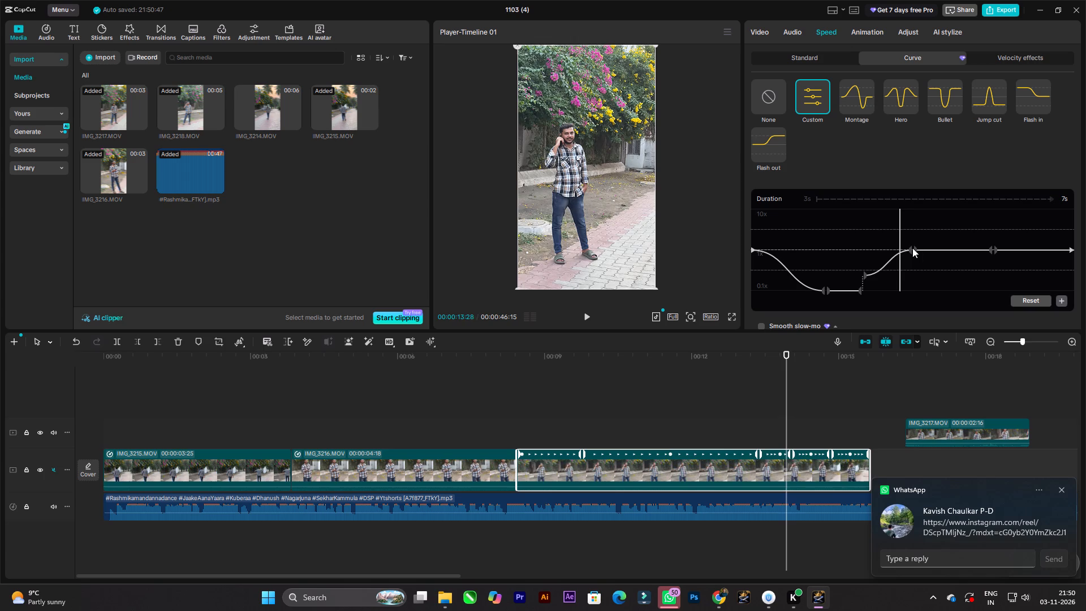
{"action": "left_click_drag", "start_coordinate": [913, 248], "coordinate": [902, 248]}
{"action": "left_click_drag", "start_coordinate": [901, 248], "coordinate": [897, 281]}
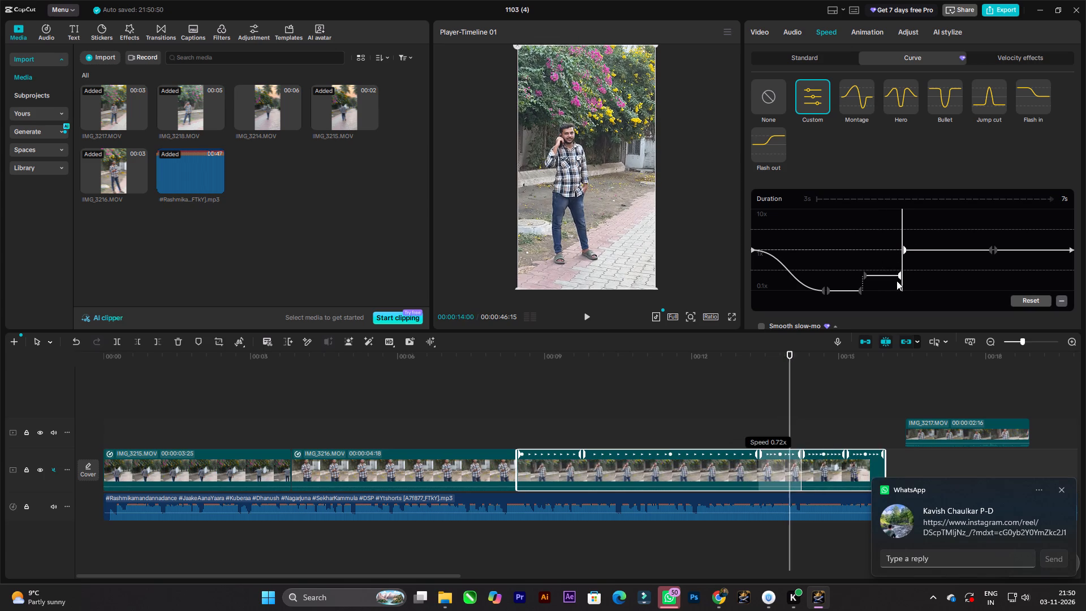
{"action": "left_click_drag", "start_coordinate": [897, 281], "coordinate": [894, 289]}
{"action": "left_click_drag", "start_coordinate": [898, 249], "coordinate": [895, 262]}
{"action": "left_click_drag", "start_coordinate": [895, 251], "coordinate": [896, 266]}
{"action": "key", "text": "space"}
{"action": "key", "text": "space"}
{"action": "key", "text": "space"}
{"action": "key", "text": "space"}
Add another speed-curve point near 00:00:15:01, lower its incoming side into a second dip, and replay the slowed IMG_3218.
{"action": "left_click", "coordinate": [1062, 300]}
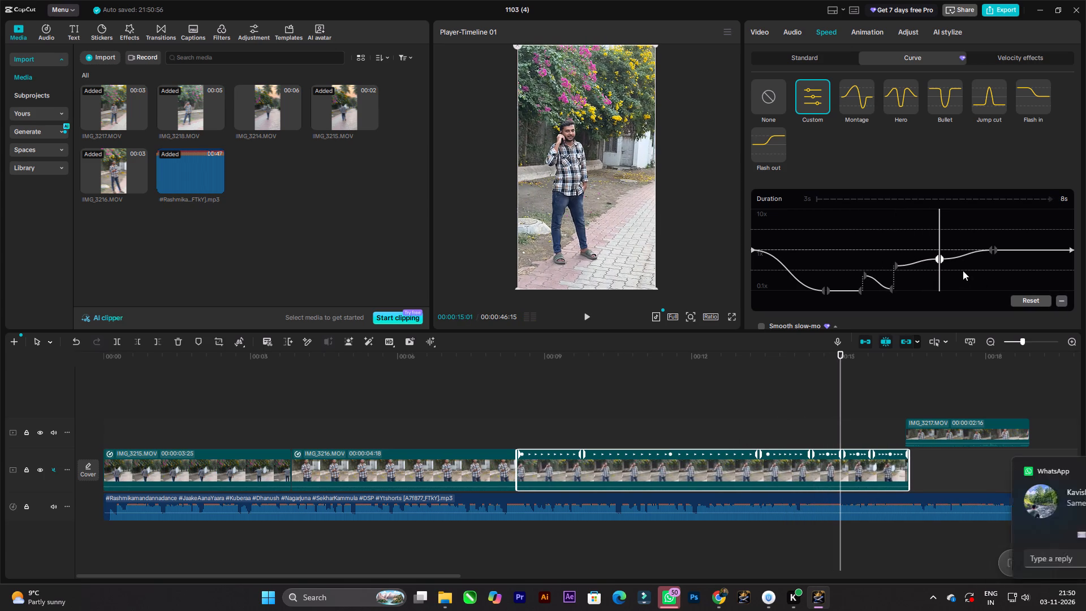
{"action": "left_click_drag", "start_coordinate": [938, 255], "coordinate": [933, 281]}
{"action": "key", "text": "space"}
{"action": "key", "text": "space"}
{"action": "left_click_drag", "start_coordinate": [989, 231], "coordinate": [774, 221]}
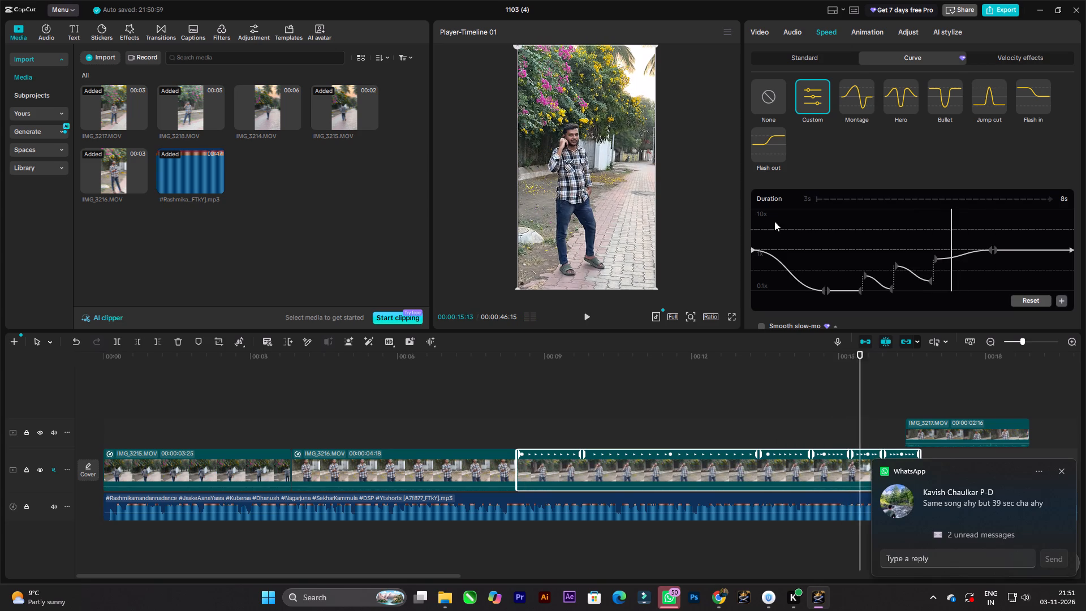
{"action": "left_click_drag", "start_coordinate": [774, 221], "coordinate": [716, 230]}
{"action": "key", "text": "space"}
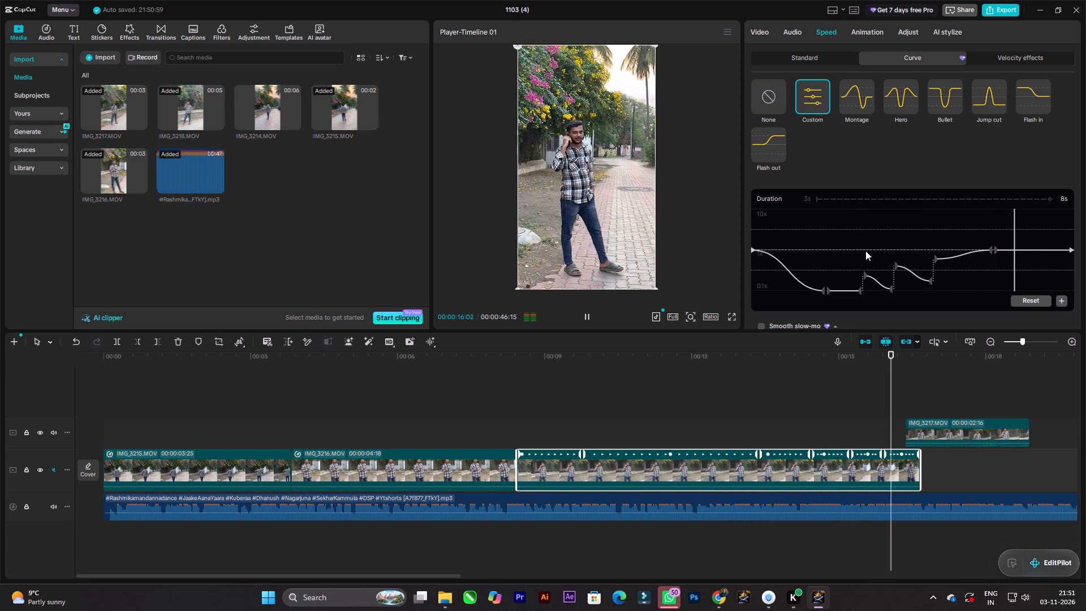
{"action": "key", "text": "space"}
Find the music cue in the slowed IMG_3218 and trim off the rest of the clip after 00:00:13:22.
{"action": "left_click_drag", "start_coordinate": [902, 361], "coordinate": [522, 329]}
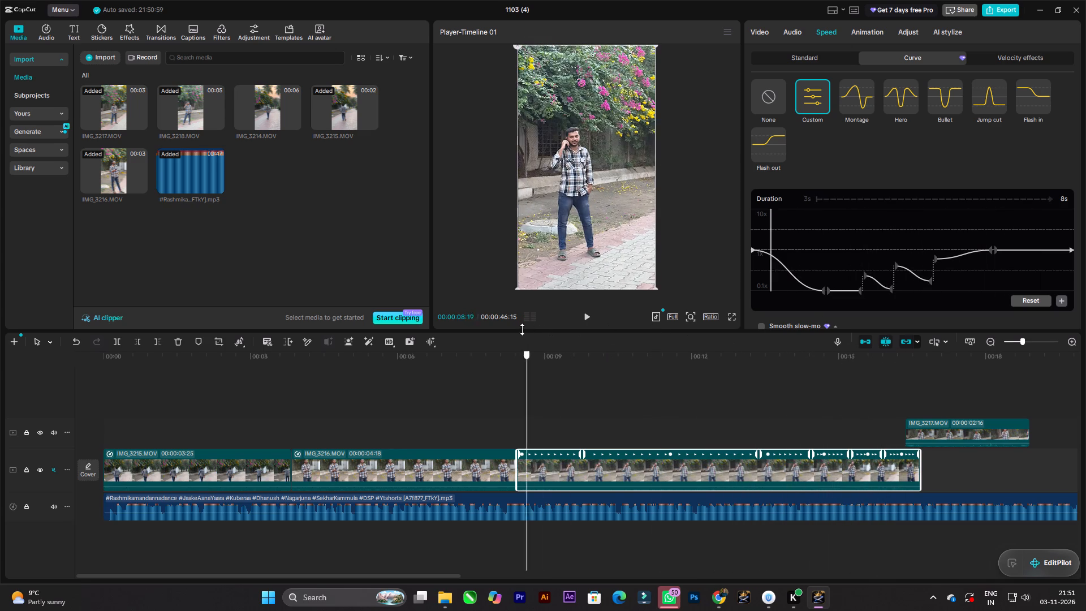
{"action": "left_click_drag", "start_coordinate": [522, 329], "coordinate": [683, 362]}
{"action": "key", "text": "space"}
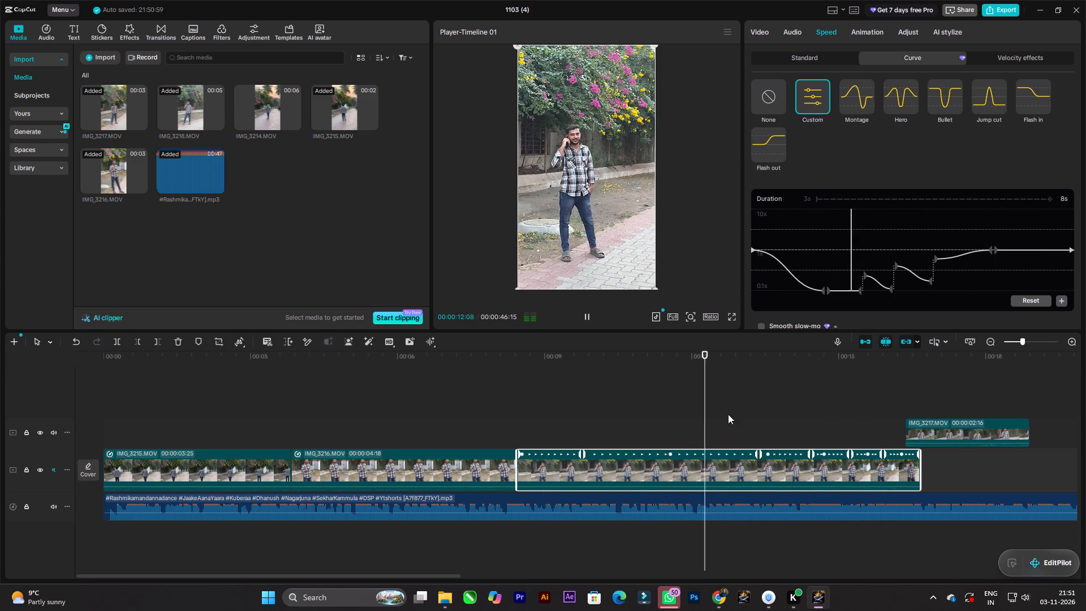
{"action": "key", "text": "space"}
{"action": "left_click", "coordinate": [790, 460]}
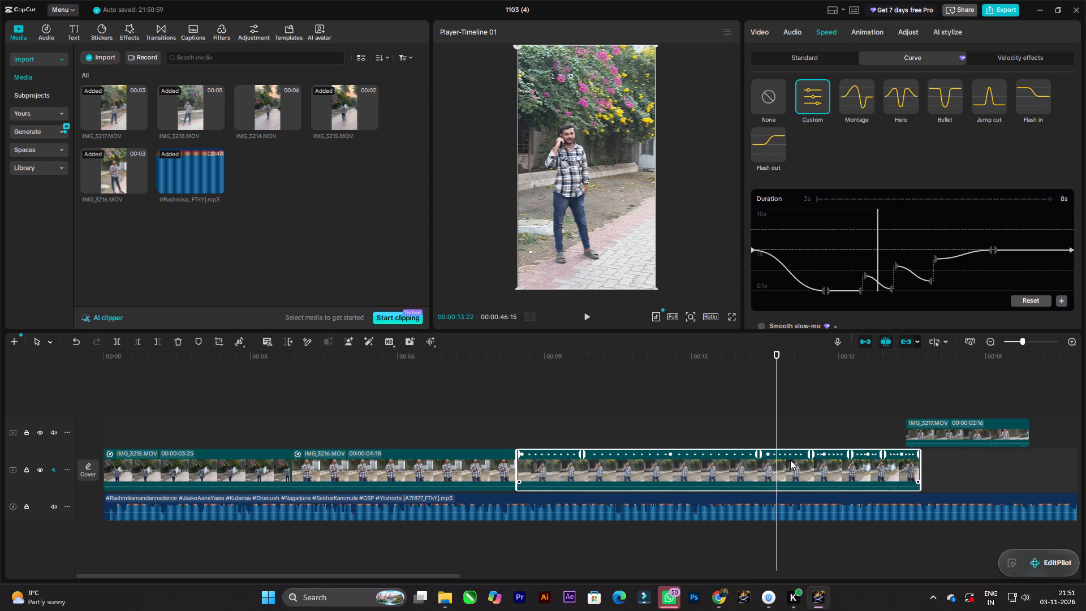
{"action": "left_click", "coordinate": [158, 342]}
{"action": "key", "text": "space"}
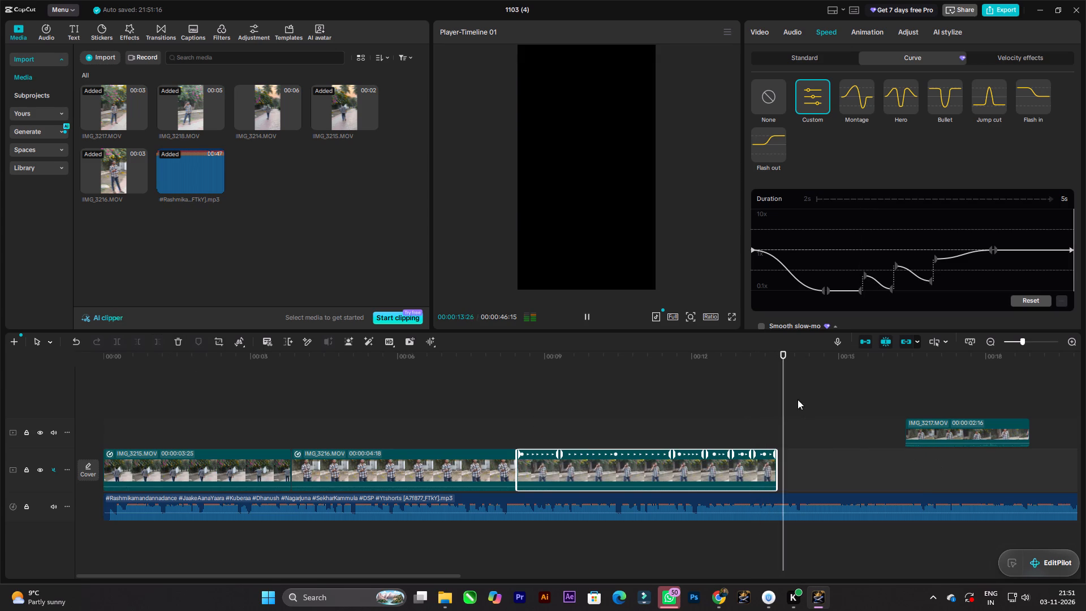
{"action": "key", "text": "space"}
Reset the custom speed curve of IMG_3218 and play the start of the clip.
{"action": "left_click_drag", "start_coordinate": [806, 373], "coordinate": [514, 373]}
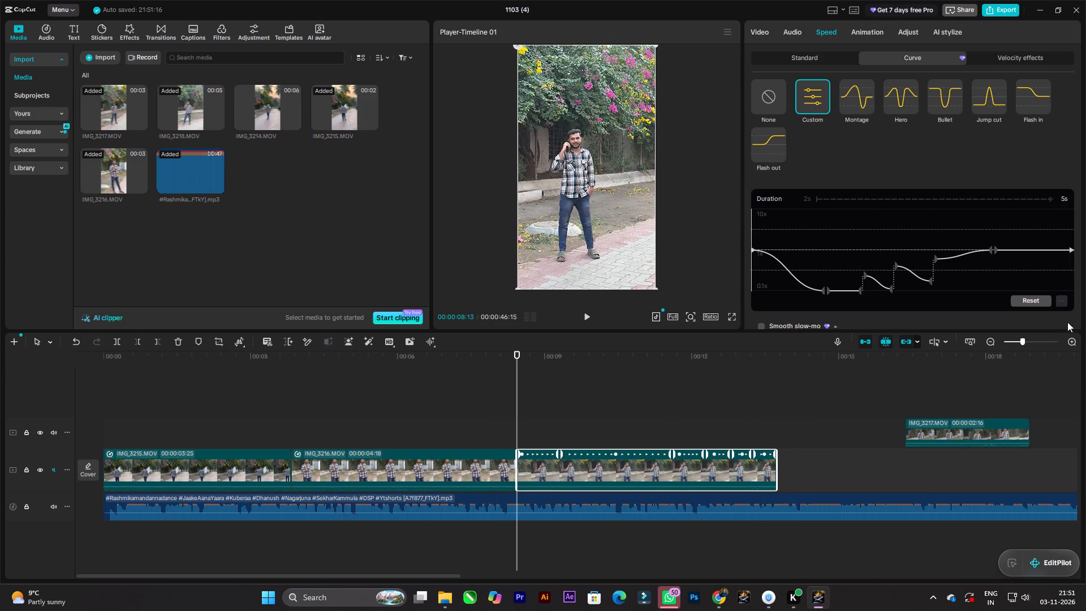
{"action": "left_click", "coordinate": [1041, 303]}
{"action": "key", "text": "space"}
{"action": "key", "text": "space"}
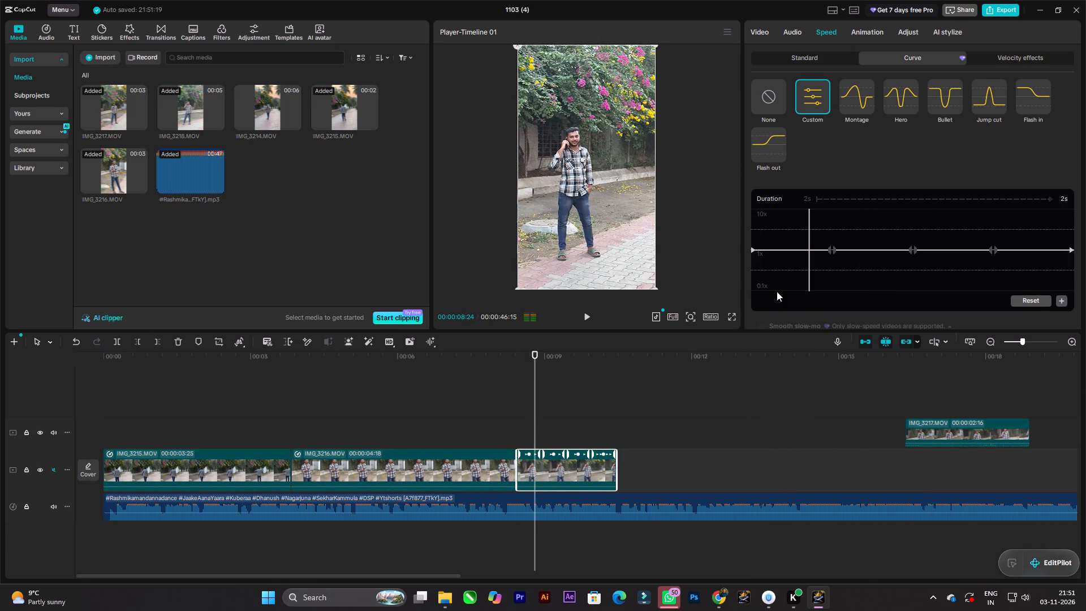
Move the first speed-curve point of IMG_3218 nearer the clip's start, lower both its sides to 0.1x, and play the result.
{"action": "left_click_drag", "start_coordinate": [830, 247], "coordinate": [794, 247]}
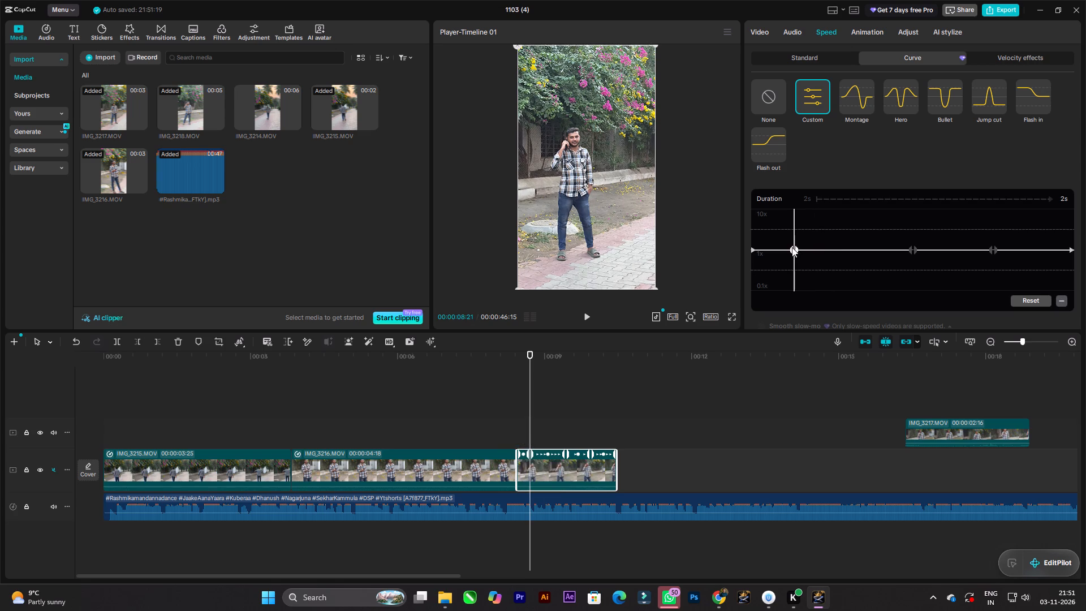
{"action": "left_click_drag", "start_coordinate": [792, 247], "coordinate": [801, 247]}
{"action": "left_click_drag", "start_coordinate": [799, 248], "coordinate": [796, 315]}
{"action": "key", "text": "space"}
{"action": "key", "text": "space"}
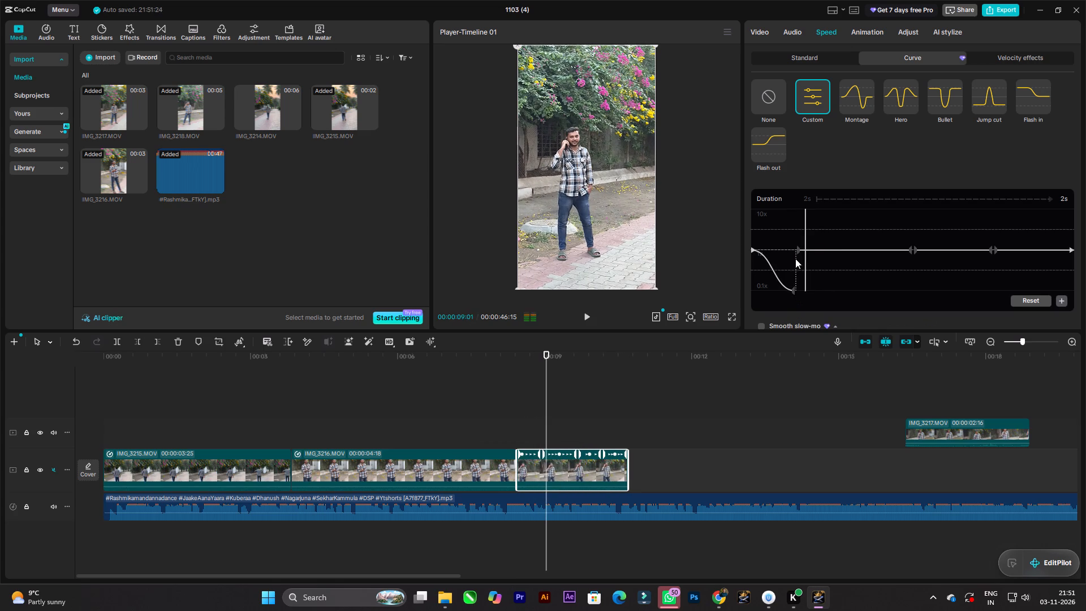
{"action": "left_click_drag", "start_coordinate": [798, 249], "coordinate": [794, 294]}
{"action": "key", "text": "space"}
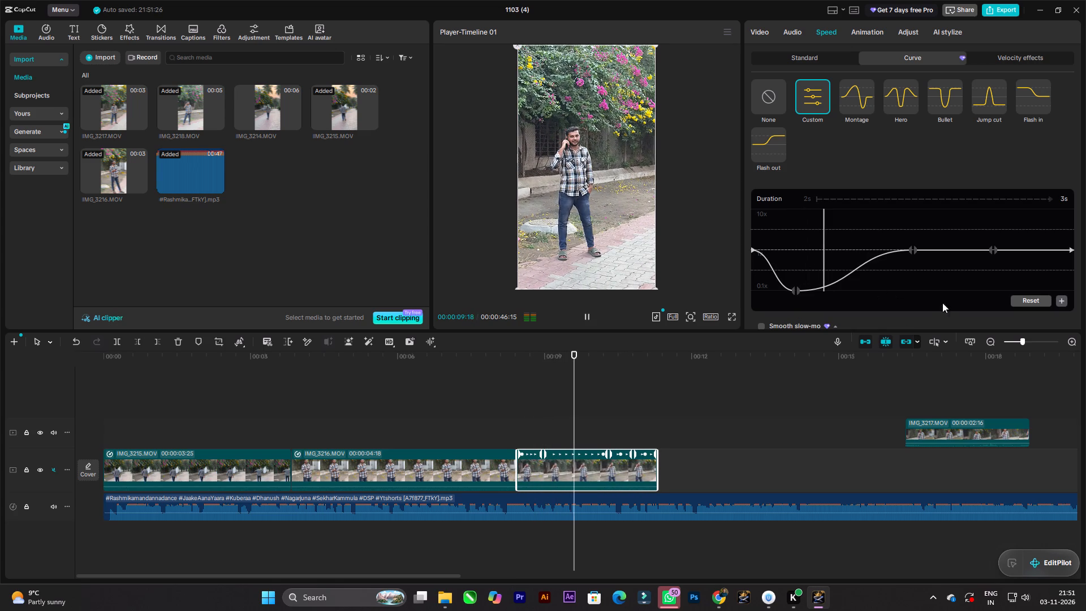
Add a speed-curve point just after the first dip of IMG_3218, lower its incoming side to 0.1x and outgoing side to about 0.5x, and replay.
{"action": "key", "text": "space"}
{"action": "left_click", "coordinate": [1062, 304]}
{"action": "left_click_drag", "start_coordinate": [825, 283], "coordinate": [822, 303]}
{"action": "left_click_drag", "start_coordinate": [825, 281], "coordinate": [818, 272]}
{"action": "key", "text": "space"}
{"action": "key", "text": "space"}
Add another speed-curve point near 00:00:11:10 in IMG_3218, lower its incoming side to about 0.2x and its outgoing side slightly, and replay.
{"action": "left_click", "coordinate": [1063, 300]}
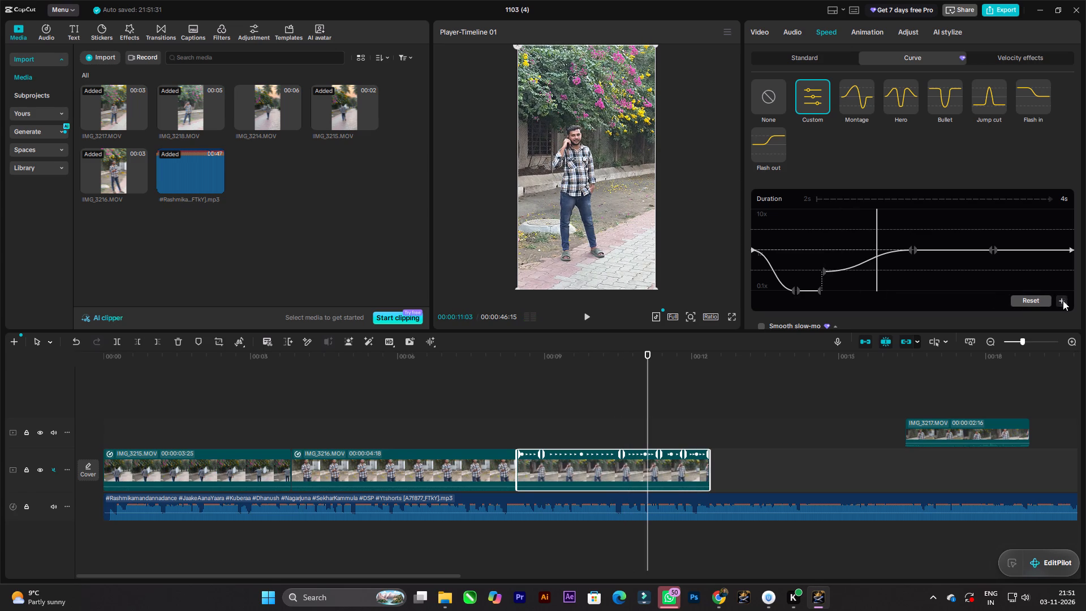
{"action": "left_click_drag", "start_coordinate": [875, 255], "coordinate": [868, 285]}
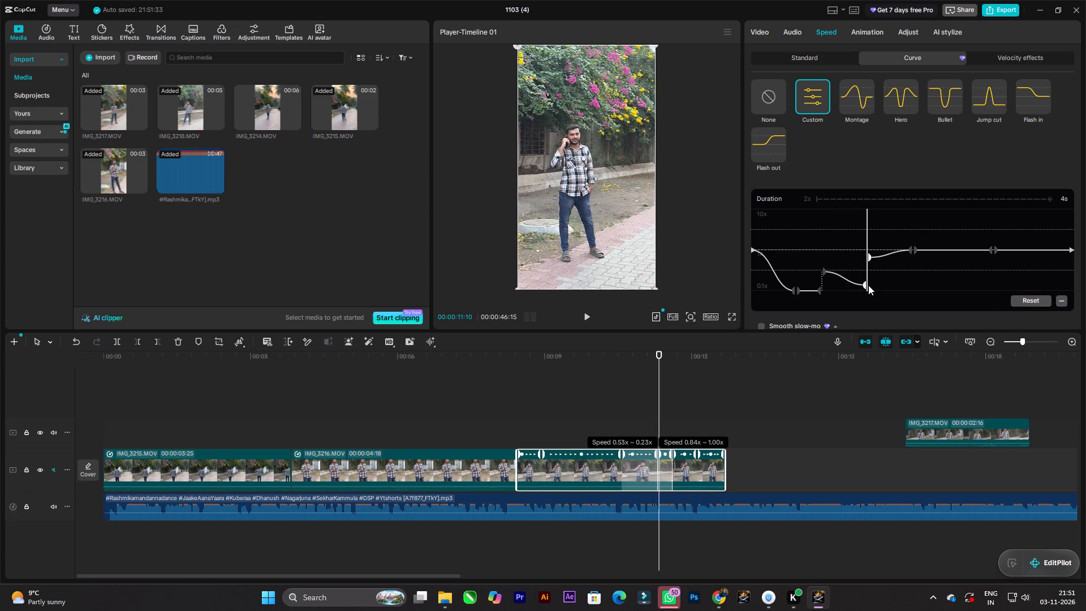
{"action": "left_click_drag", "start_coordinate": [868, 285], "coordinate": [870, 287]}
{"action": "key", "text": "space"}
{"action": "key", "text": "space"}
{"action": "left_click_drag", "start_coordinate": [873, 257], "coordinate": [868, 265]}
{"action": "key", "text": "space"}
{"action": "key", "text": "space"}
{"action": "key", "text": "space"}
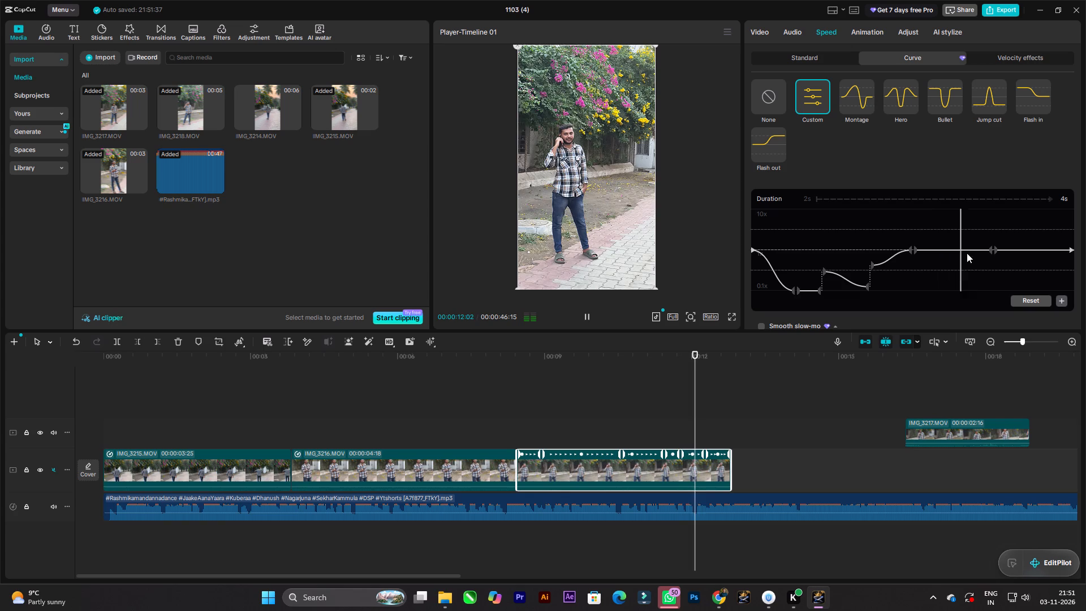
{"action": "key", "text": "space"}
Move the last speed-curve point of IMG_3218 to about 00:00:12:06, with incoming side about 0.3x and outgoing side 1x, and replay.
{"action": "left_click_drag", "start_coordinate": [991, 249], "coordinate": [963, 249]}
{"action": "left_click_drag", "start_coordinate": [963, 249], "coordinate": [962, 270]}
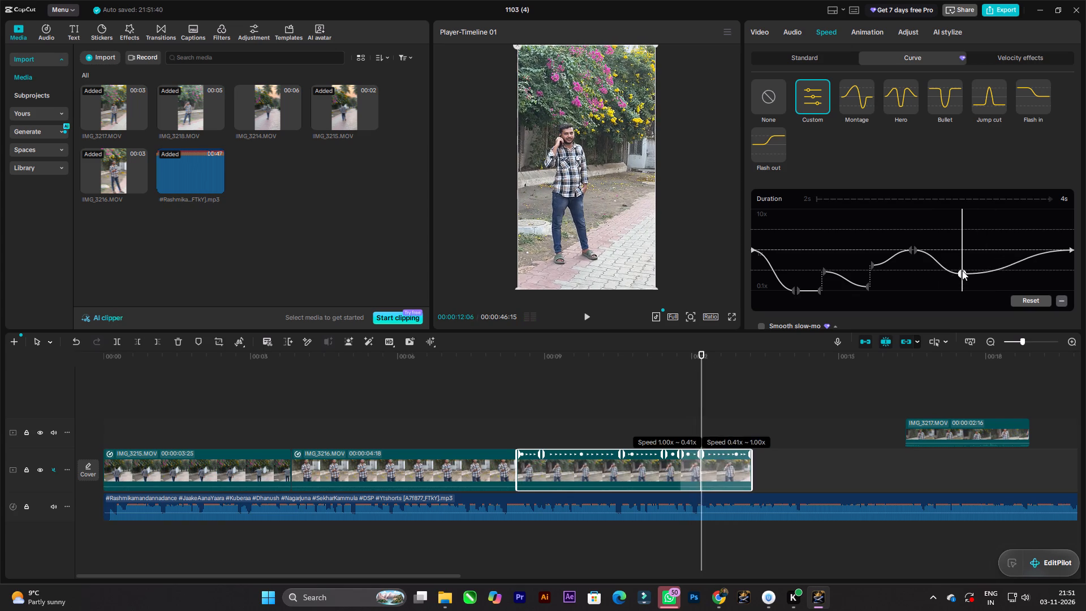
{"action": "left_click_drag", "start_coordinate": [962, 270], "coordinate": [962, 268]}
{"action": "left_click_drag", "start_coordinate": [963, 266], "coordinate": [967, 250]}
{"action": "left_click_drag", "start_coordinate": [963, 249], "coordinate": [958, 285]}
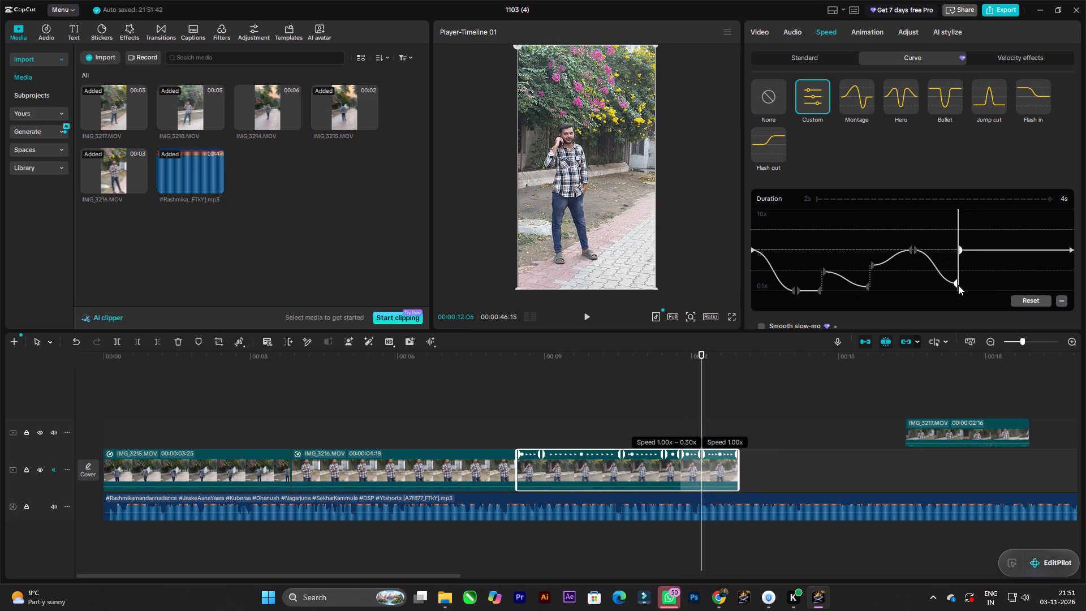
{"action": "left_click_drag", "start_coordinate": [958, 285], "coordinate": [959, 288]}
{"action": "left_click_drag", "start_coordinate": [962, 231], "coordinate": [898, 231]}
{"action": "key", "text": "space"}
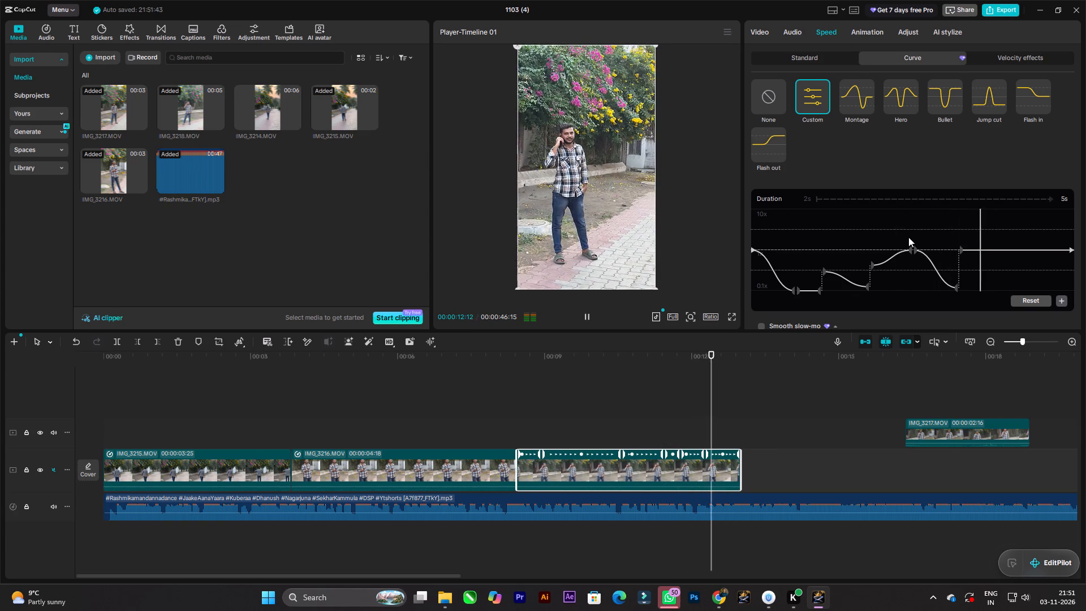
{"action": "key", "text": "space"}
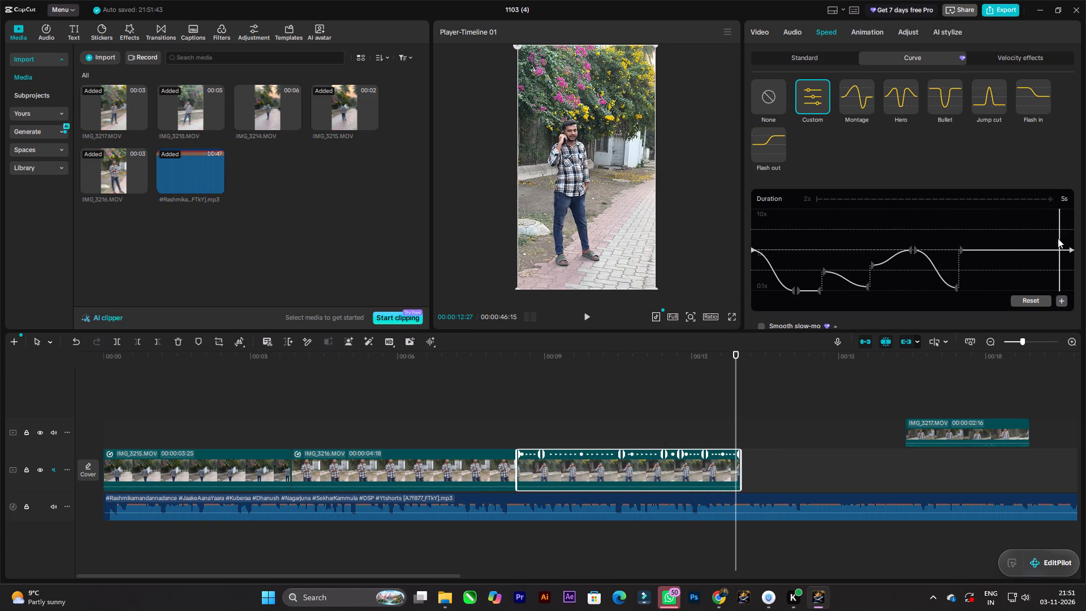
Add a speed-curve point near the end of IMG_3218, lower only its incoming side into a final dip, and replay to the clip's end.
{"action": "left_click_drag", "start_coordinate": [1058, 238], "coordinate": [1023, 234]}
{"action": "left_click", "coordinate": [1062, 299]}
{"action": "left_click_drag", "start_coordinate": [1017, 247], "coordinate": [1018, 271]}
{"action": "left_click_drag", "start_coordinate": [1020, 248], "coordinate": [1019, 280]}
{"action": "left_click_drag", "start_coordinate": [1022, 231], "coordinate": [934, 233]}
{"action": "key", "text": "space"}
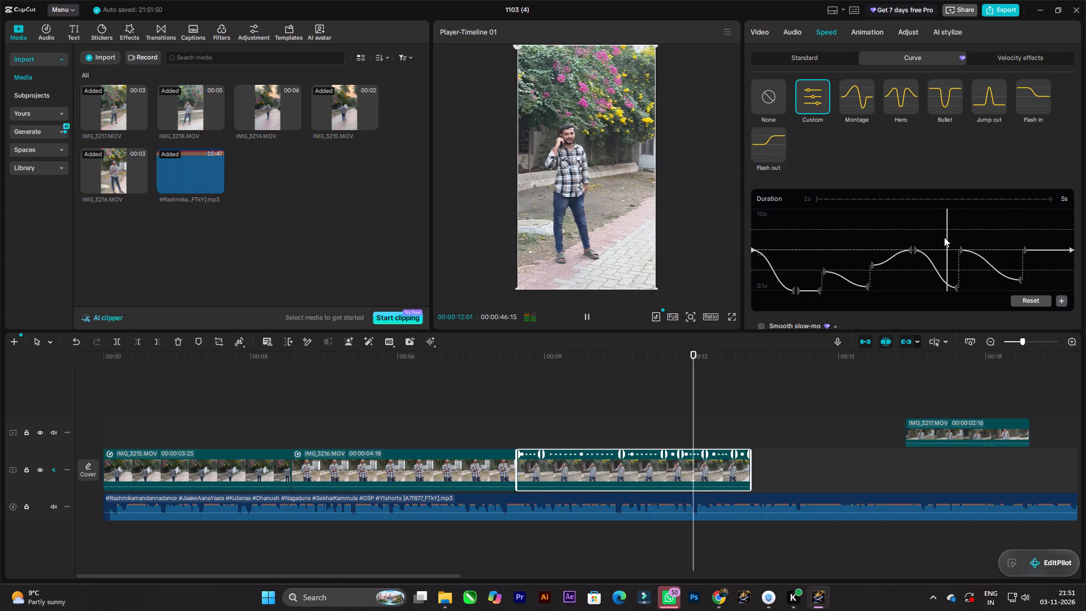
{"action": "key", "text": "space"}
Enable Smooth slow-mo with Optical flow on IMG_3218 and play the start of the video.
{"action": "scroll", "coordinate": [778, 309], "scroll_direction": "down", "scroll_amount": 3}
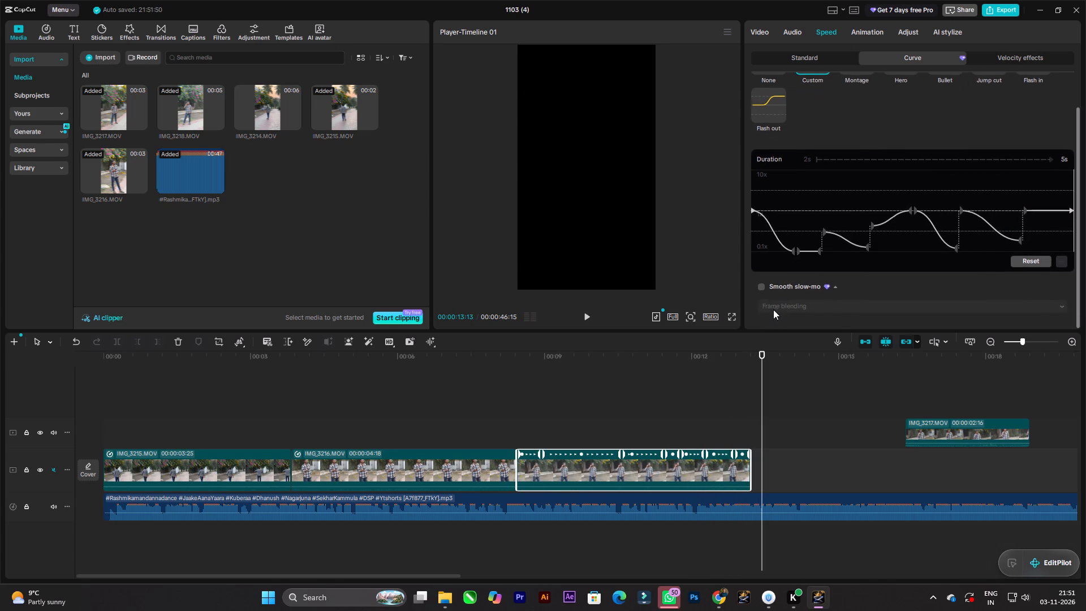
{"action": "left_click", "coordinate": [759, 292]}
{"action": "left_click", "coordinate": [760, 287]}
{"action": "left_click", "coordinate": [788, 304]}
{"action": "left_click", "coordinate": [809, 351]}
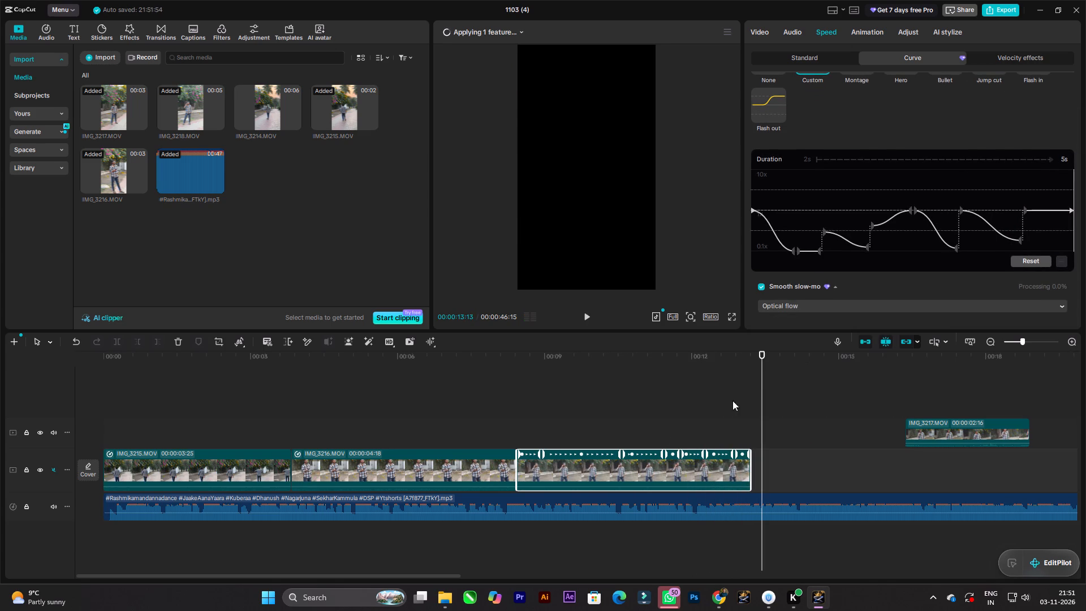
{"action": "left_click_drag", "start_coordinate": [761, 369], "coordinate": [3, 292]}
{"action": "left_click", "coordinate": [731, 312]}
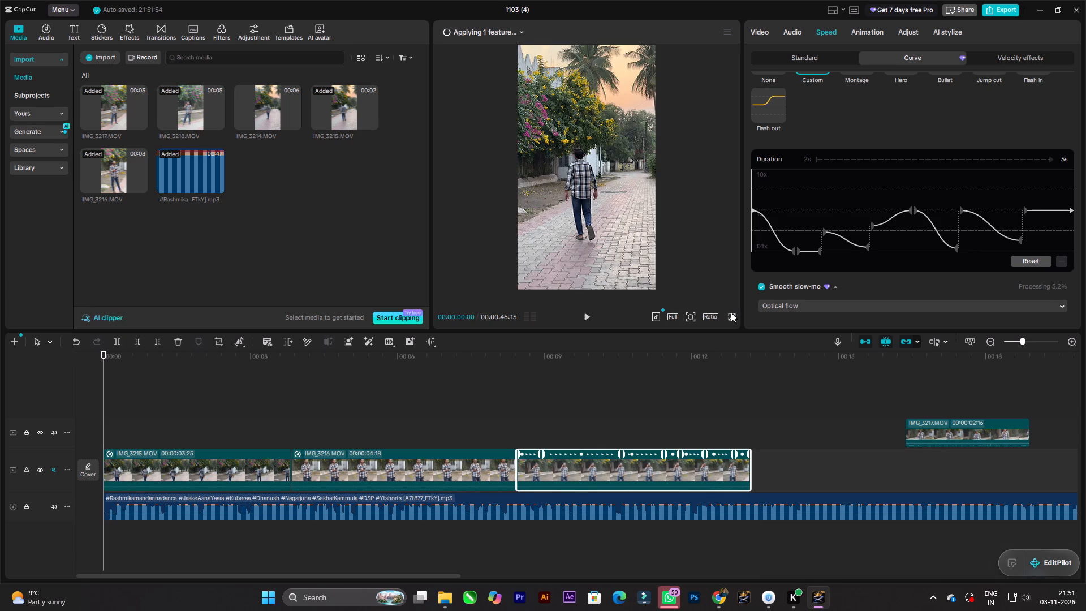
{"action": "key", "text": "space"}
{"action": "key", "text": "space"}
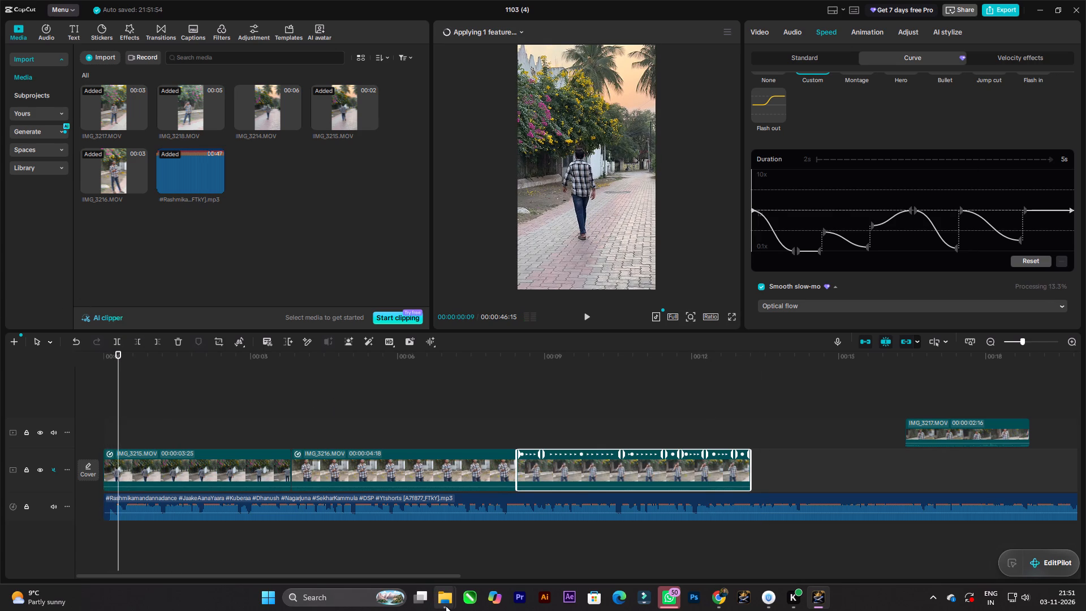
Open the temporery folder on the Windows desktop and import the farman video into the CapCut project's media.
{"action": "left_click", "coordinate": [1085, 610]}
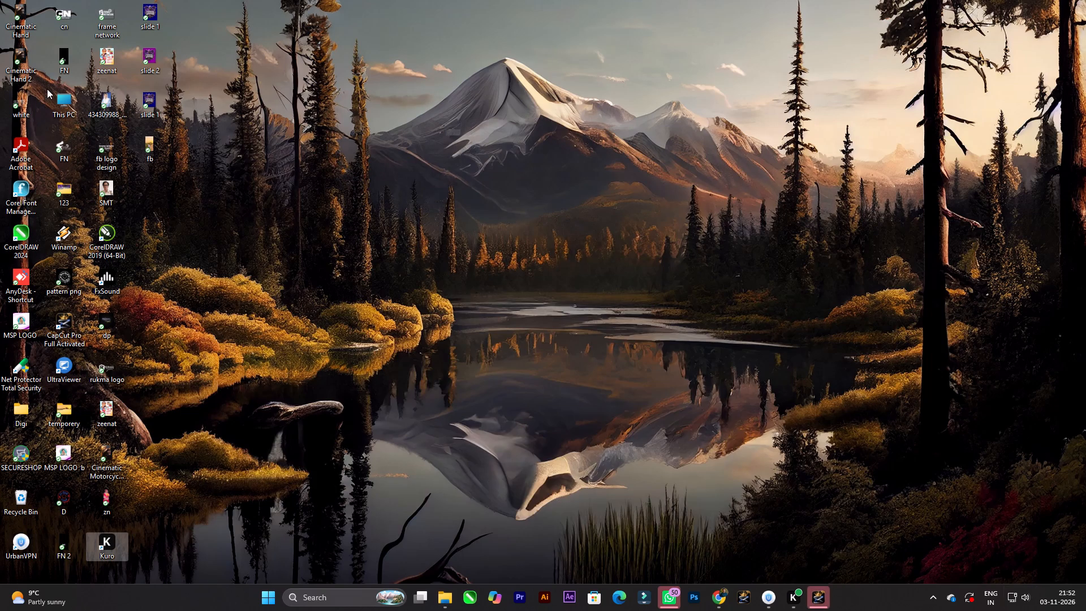
{"action": "left_click", "coordinate": [67, 55]}
{"action": "key", "text": "f"}
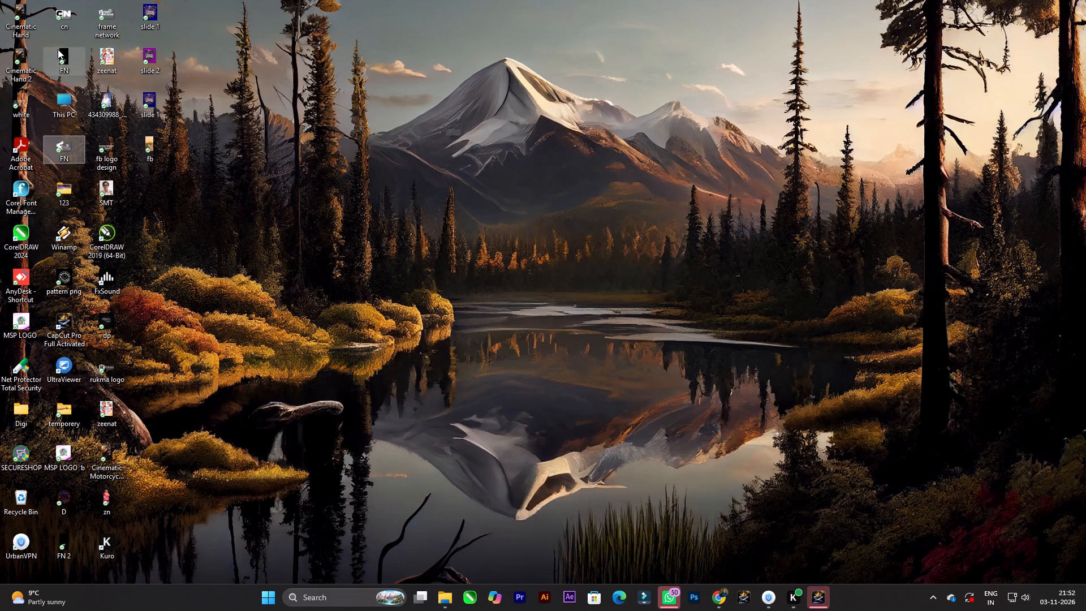
{"action": "left_click", "coordinate": [58, 49]}
{"action": "key", "text": "t"}
{"action": "key", "text": "t"}
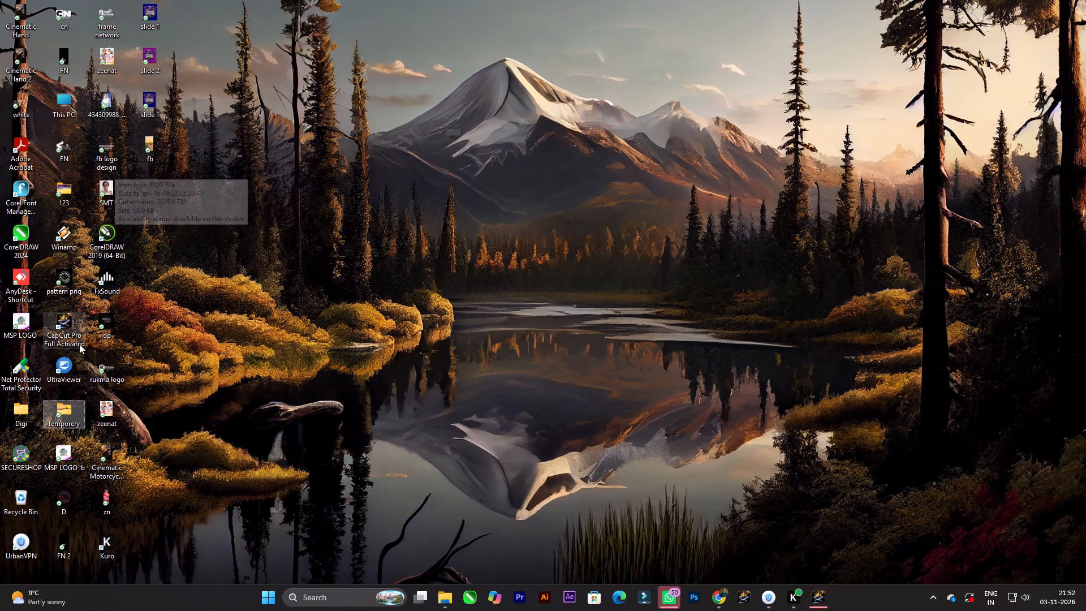
{"action": "left_click", "coordinate": [68, 399]}
{"action": "double_click", "coordinate": [67, 404]}
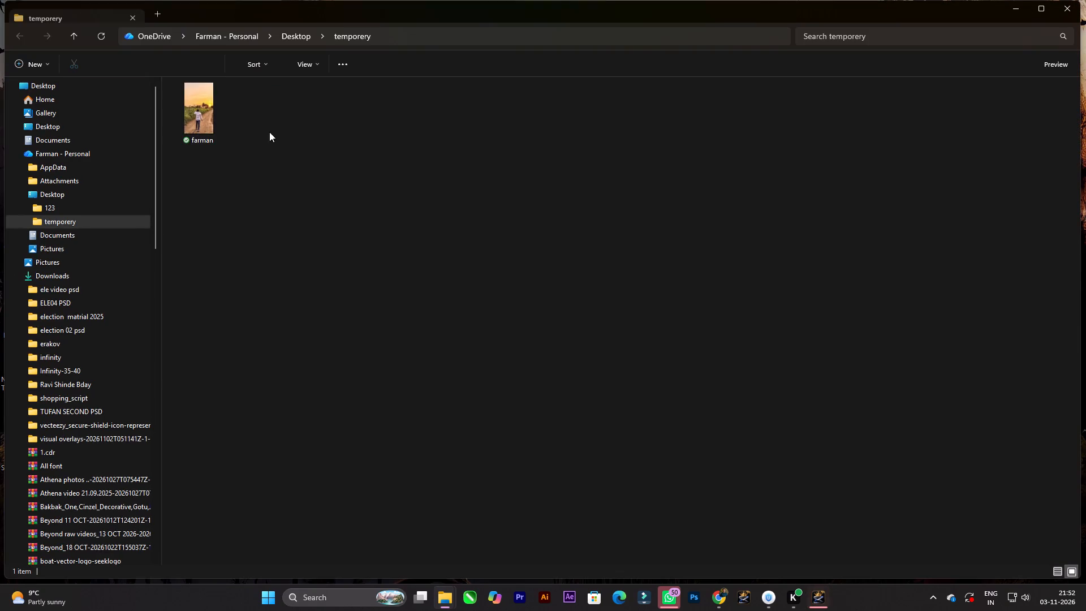
{"action": "left_click_drag", "start_coordinate": [206, 123], "coordinate": [242, 262]}
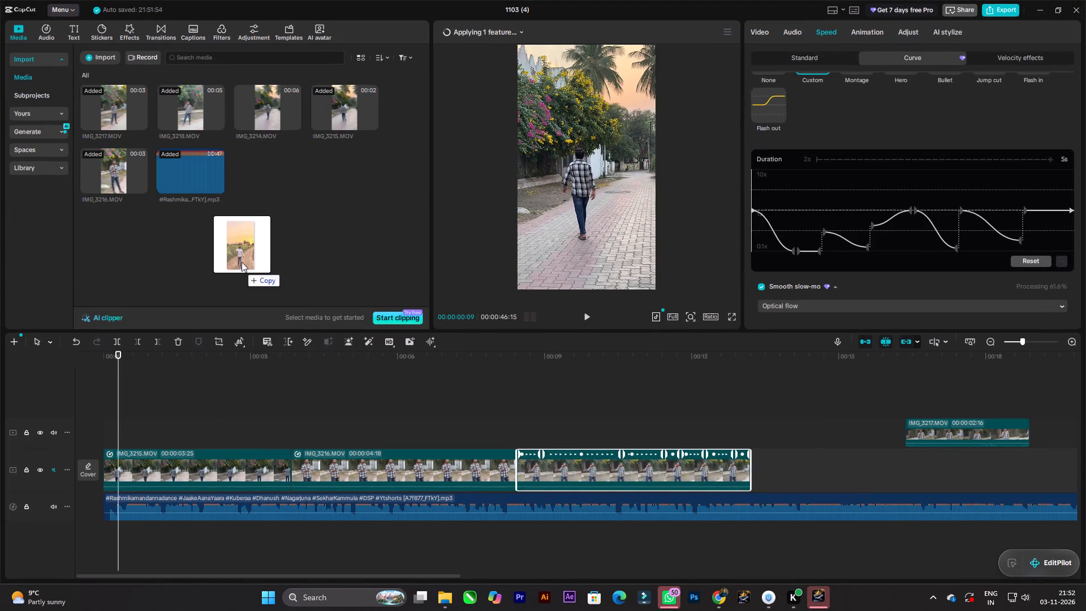
{"action": "left_click_drag", "start_coordinate": [242, 262], "coordinate": [307, 222]}
Place farman .mp4 on the upper video track and align it with the very start of the timeline.
{"action": "left_click_drag", "start_coordinate": [279, 185], "coordinate": [105, 431]}
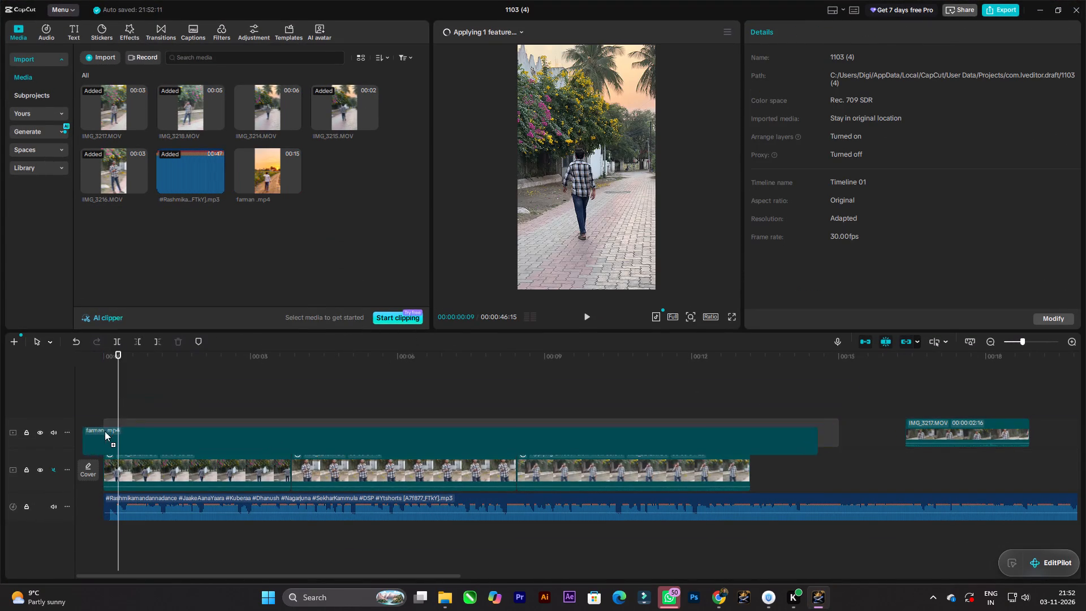
{"action": "left_click_drag", "start_coordinate": [105, 431], "coordinate": [118, 421]}
{"action": "scroll", "coordinate": [523, 422], "scroll_direction": "down", "scroll_amount": 6, "text": "ctrl"}
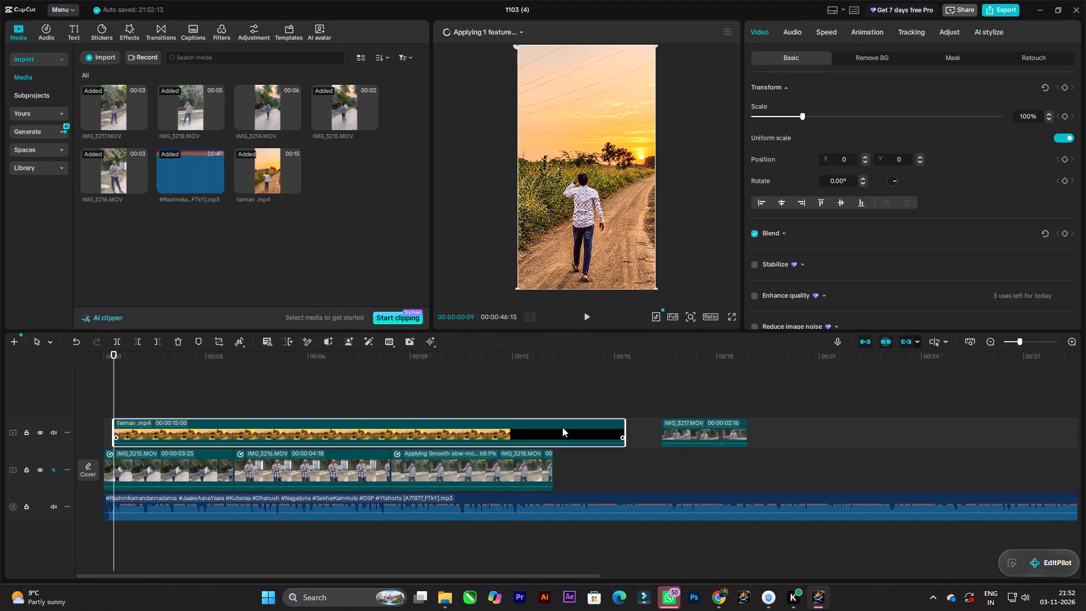
{"action": "key", "text": "space"}
{"action": "left_click", "coordinate": [132, 384]}
{"action": "left_click_drag", "start_coordinate": [182, 429], "coordinate": [146, 427]}
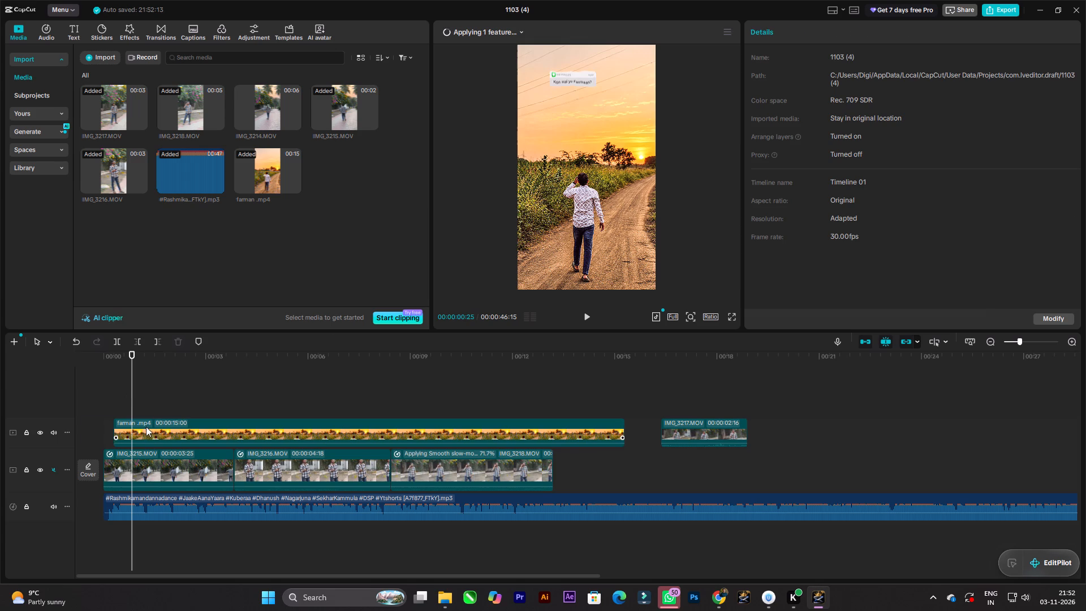
{"action": "left_click_drag", "start_coordinate": [146, 427], "coordinate": [143, 426]}
Play farman .mp4 to find its cut point and trim off everything after 00:00:06:26.
{"action": "key", "text": "space"}
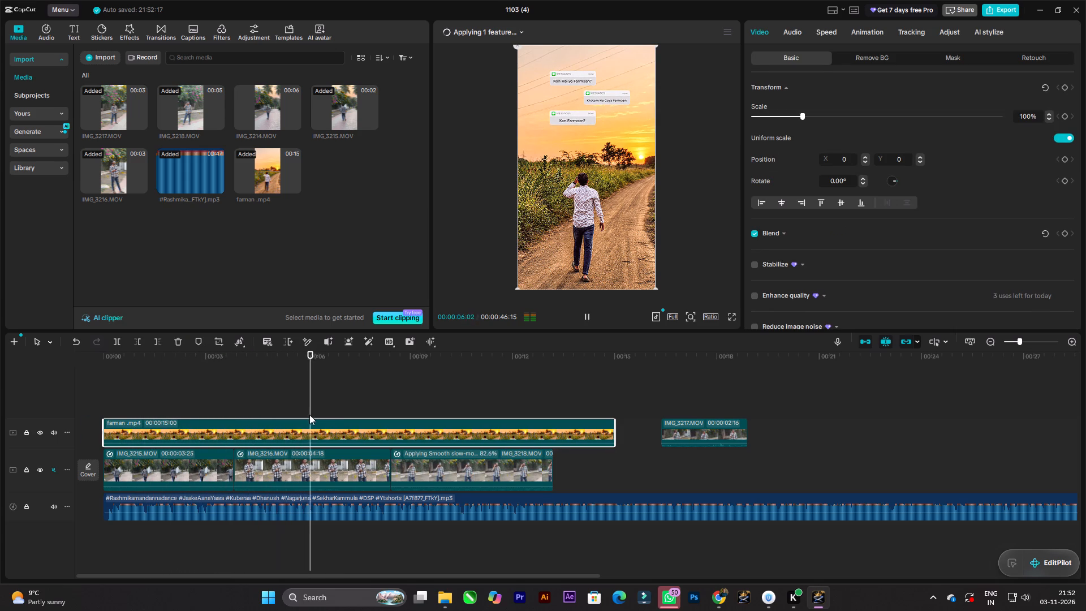
{"action": "key", "text": "space"}
{"action": "left_click", "coordinate": [341, 419]}
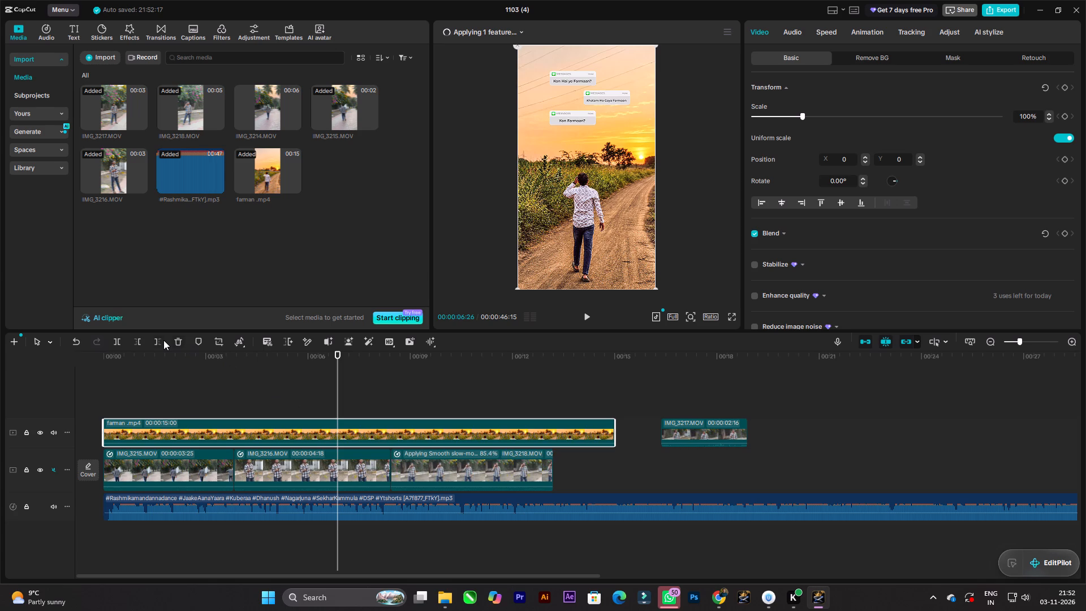
{"action": "left_click", "coordinate": [162, 340]}
Move the trimmed farman .mp4 into the main track and reorder it as the first clip, directly followed by IMG_3215.
{"action": "left_click_drag", "start_coordinate": [303, 432], "coordinate": [219, 463]}
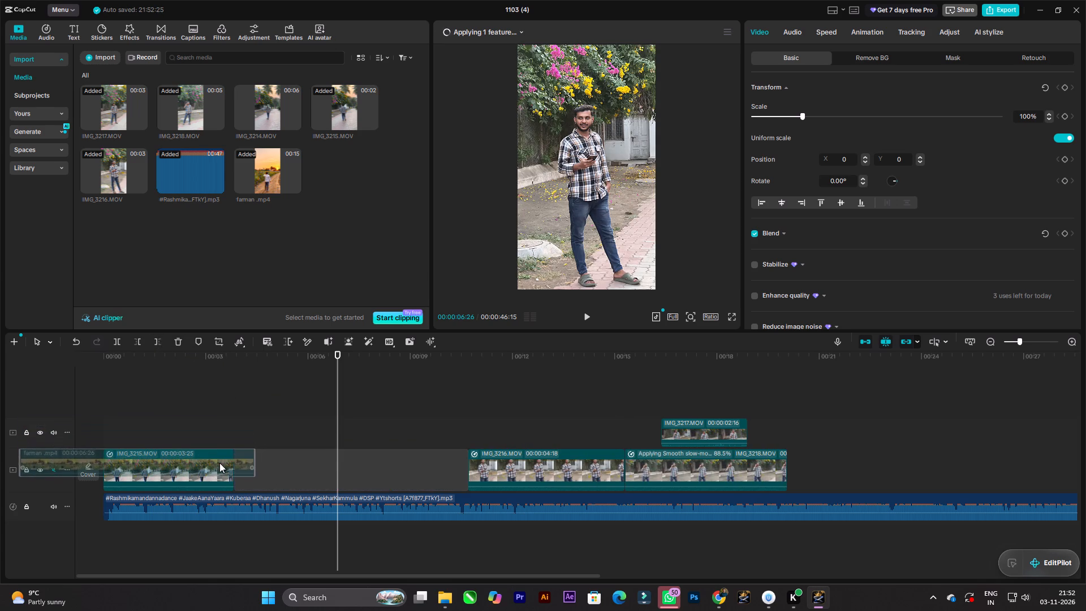
{"action": "left_click_drag", "start_coordinate": [219, 463], "coordinate": [223, 461]}
{"action": "left_click_drag", "start_coordinate": [189, 481], "coordinate": [420, 464]}
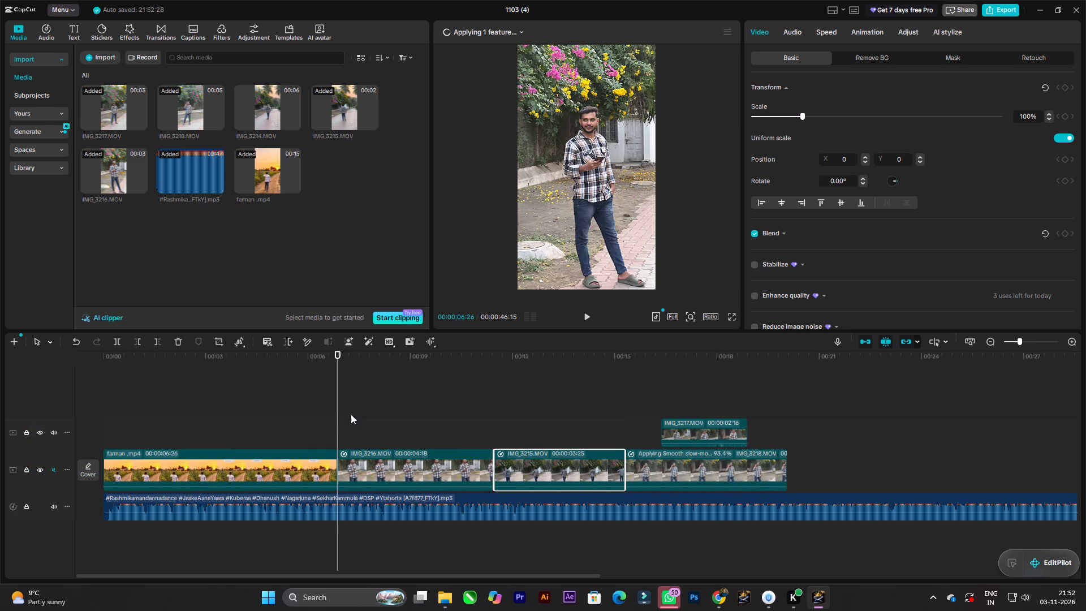
{"action": "key", "text": "ctrl+z"}
{"action": "left_click_drag", "start_coordinate": [182, 464], "coordinate": [314, 466]}
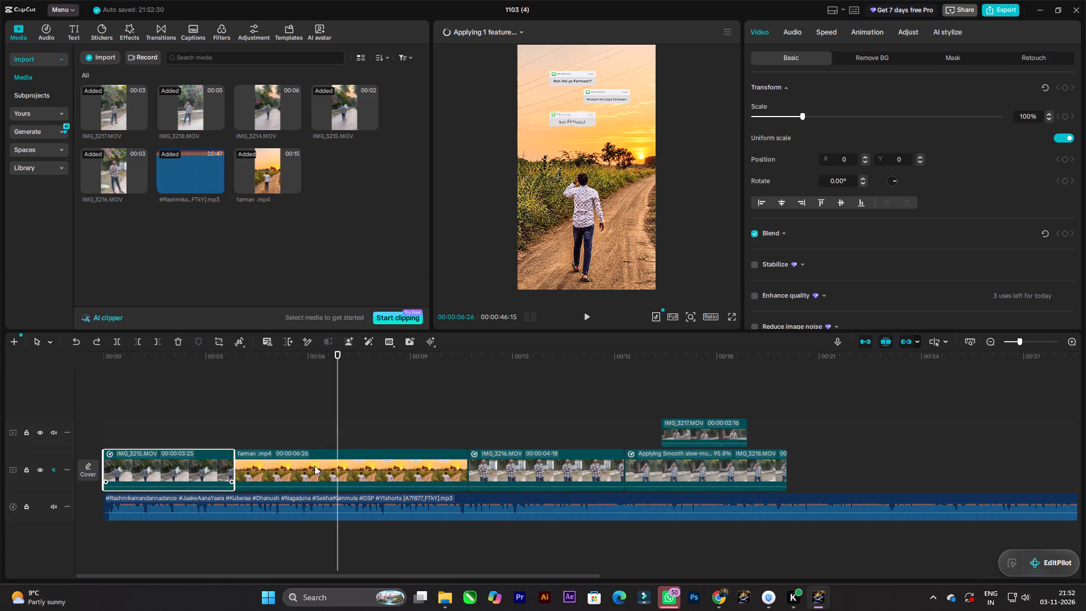
{"action": "left_click_drag", "start_coordinate": [314, 466], "coordinate": [357, 466]}
Shift IMG_3217 further along the upper track, clear of the main clips, and watch the whole sequence from the start in full screen.
{"action": "left_click_drag", "start_coordinate": [335, 402], "coordinate": [0, 377]}
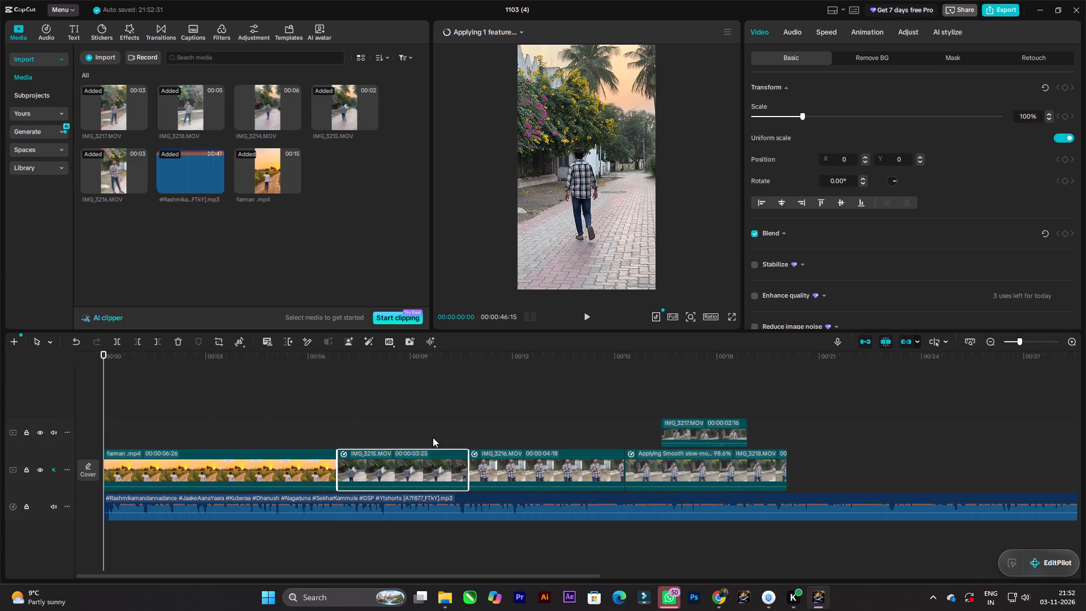
{"action": "left_click_drag", "start_coordinate": [699, 429], "coordinate": [906, 429]}
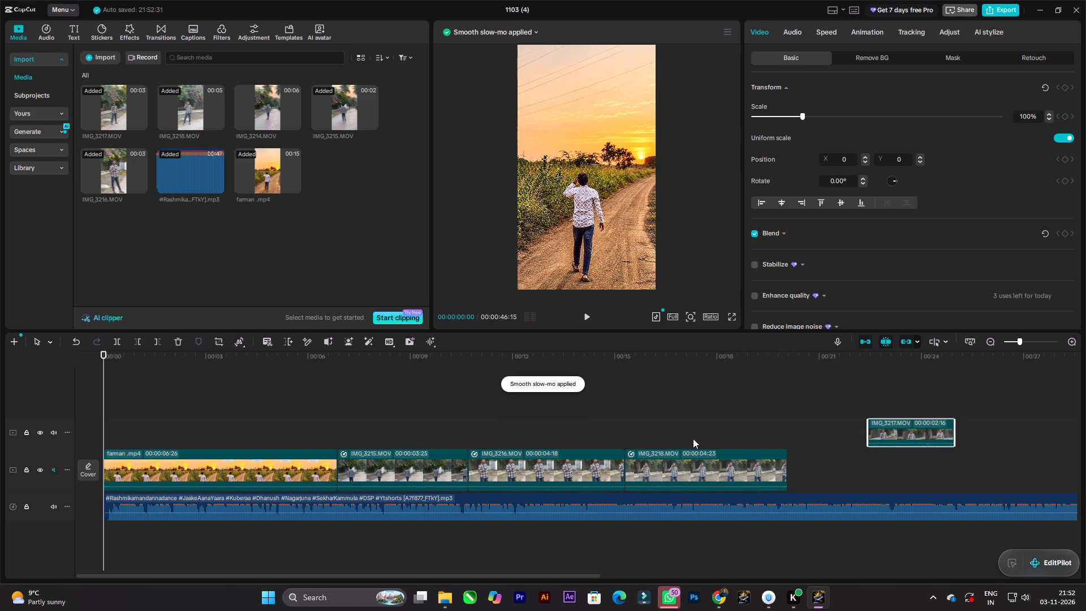
{"action": "key", "text": "space"}
{"action": "scroll", "coordinate": [445, 443], "scroll_direction": "down", "scroll_amount": 2, "text": "ctrl"}
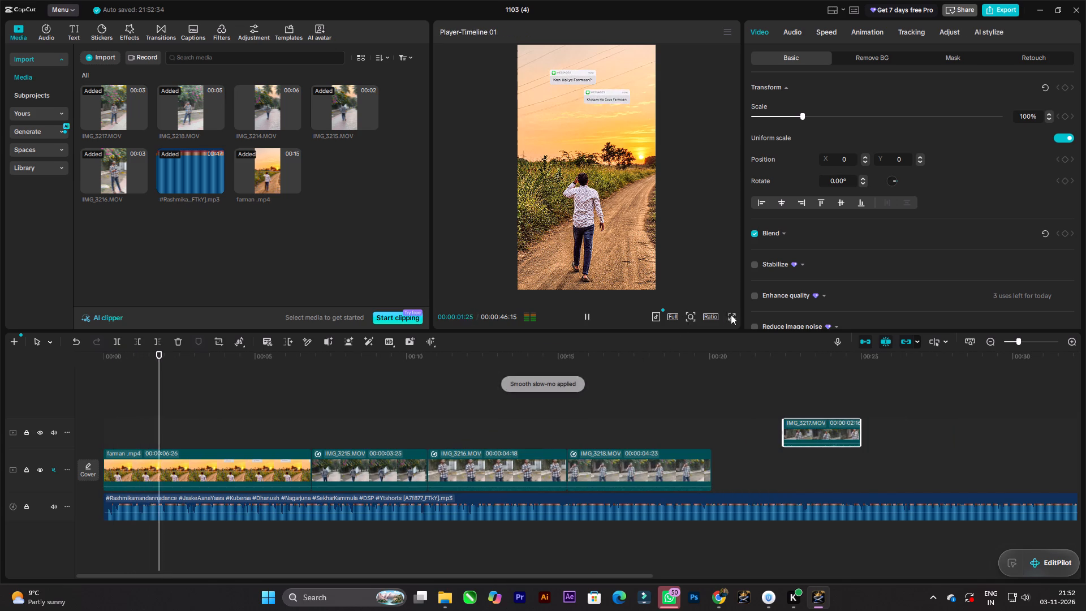
{"action": "left_click", "coordinate": [732, 315]}
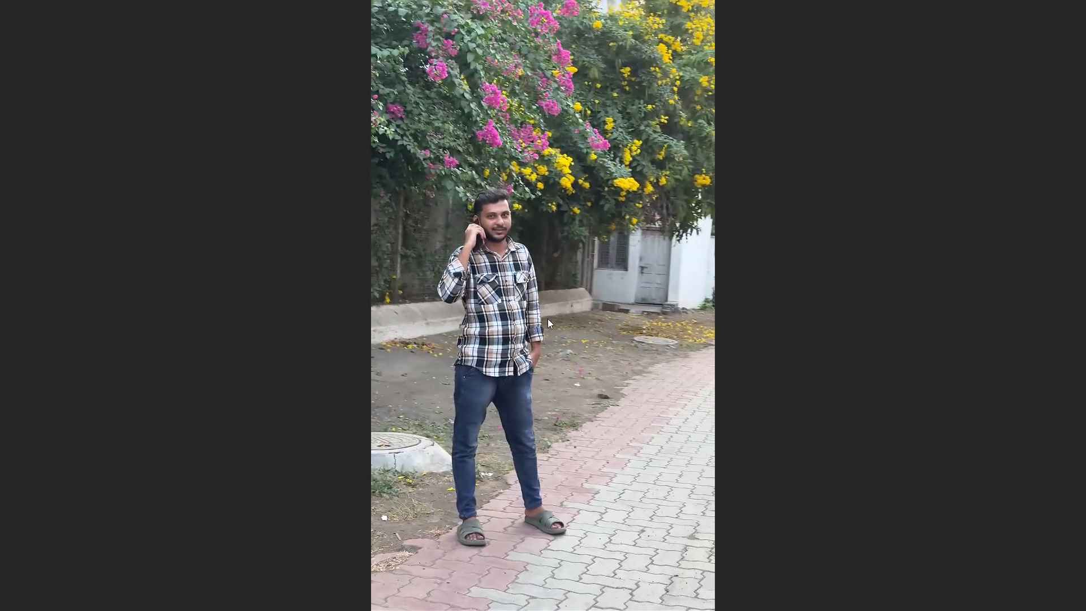
{"action": "key", "text": "space"}
{"action": "key", "text": "Escape"}
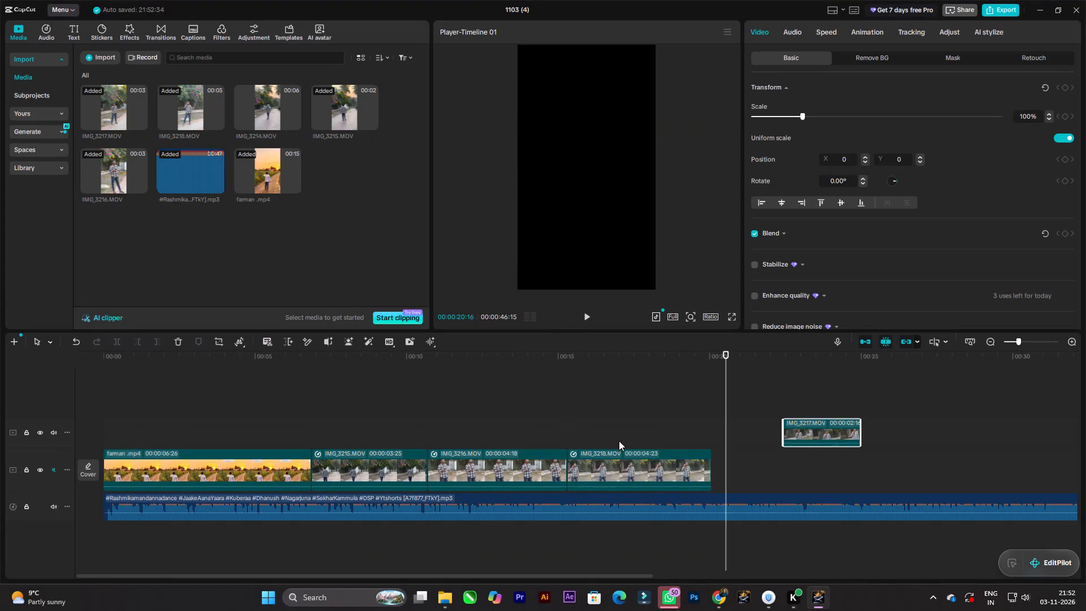
Replay the slowed IMG_3218 from its start at 00:00:15:09 in full screen.
{"action": "left_click", "coordinate": [629, 460]}
{"action": "left_click_drag", "start_coordinate": [723, 371], "coordinate": [567, 393]}
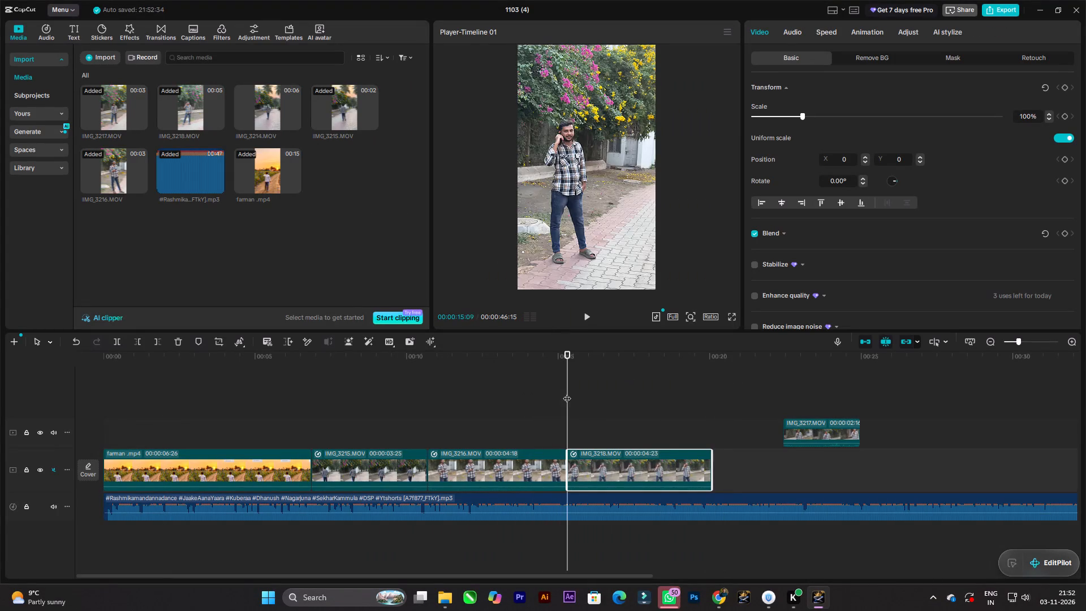
{"action": "key", "text": "space"}
{"action": "double_click", "coordinate": [733, 309]}
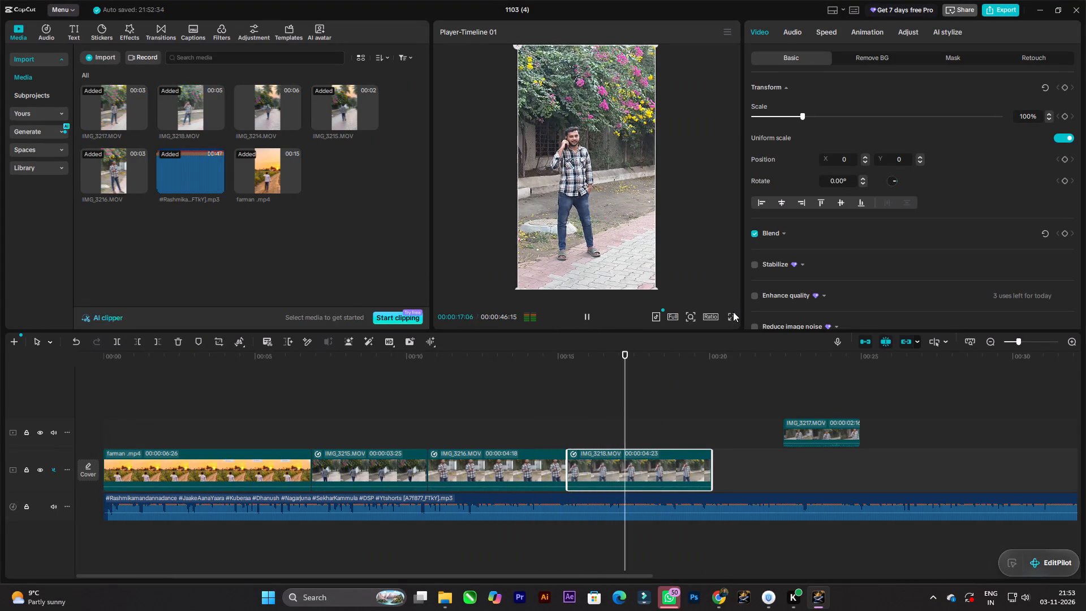
{"action": "left_click", "coordinate": [733, 315]}
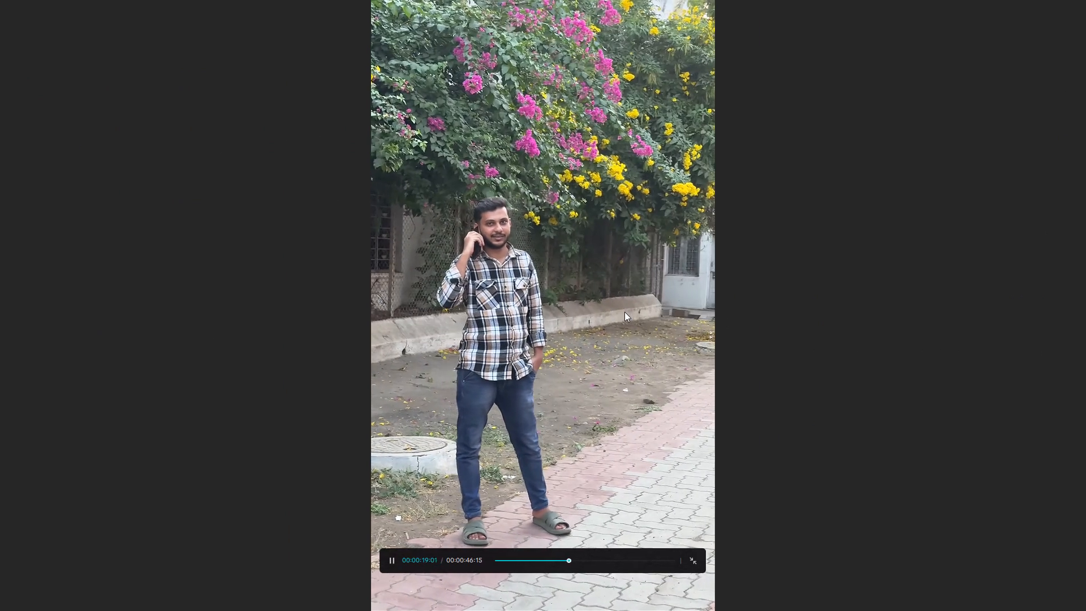
{"action": "key", "text": "space"}
{"action": "key", "text": "Escape"}
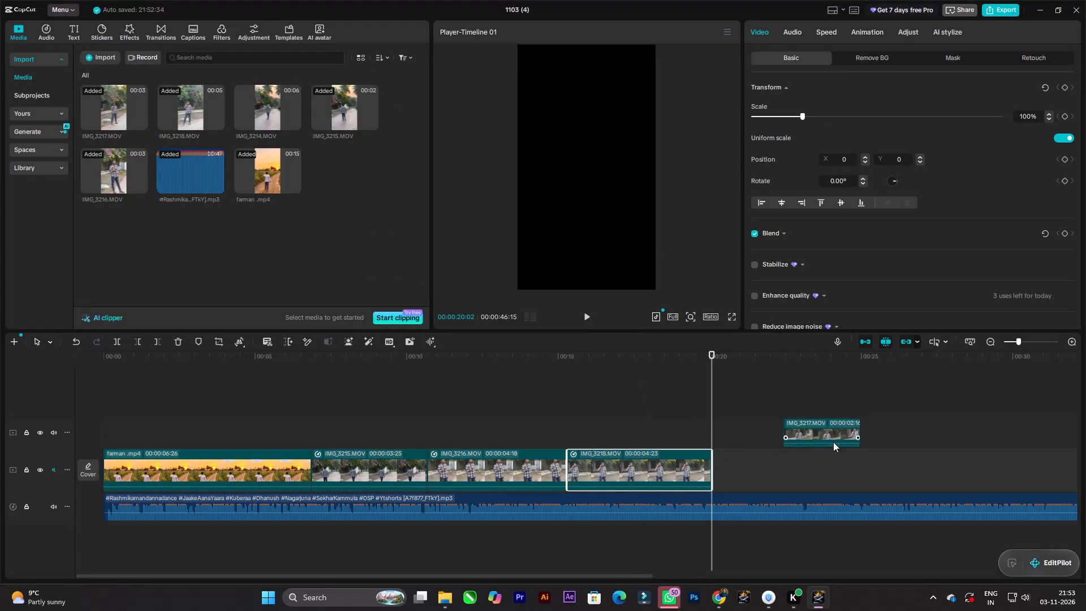
Move IMG_3217 on the upper track to start where IMG_3218 ends, at about 00:00:20:02, and play its beginning.
{"action": "left_click_drag", "start_coordinate": [816, 429], "coordinate": [744, 421]}
{"action": "key", "text": "space"}
{"action": "key", "text": "space"}
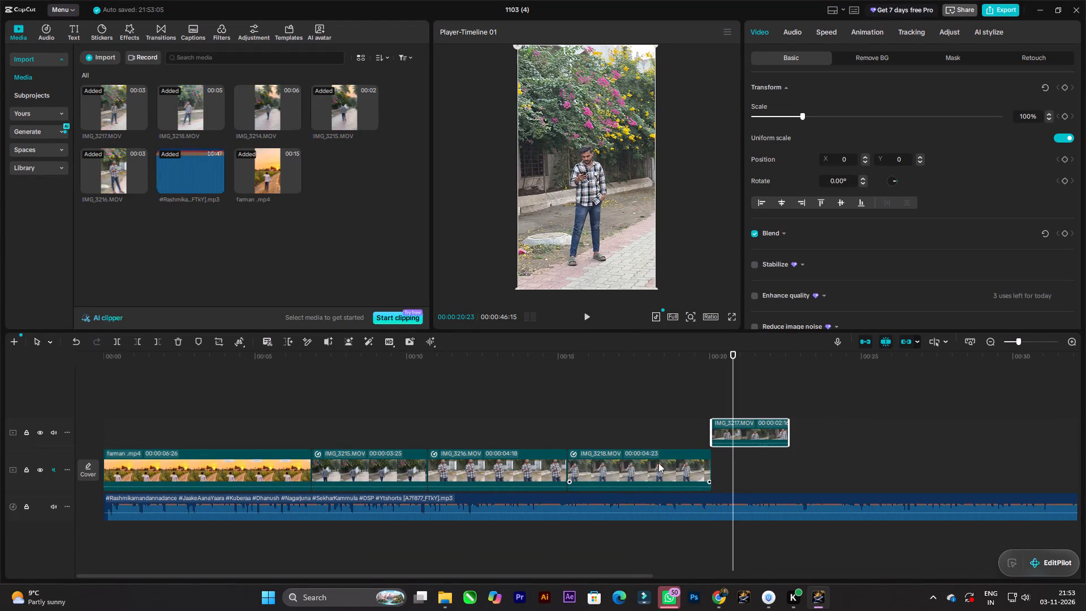
Move IMG_3218 to the upper track beyond the main clips, place IMG_3217 in the main track directly after IMG_3216, and play its beginning.
{"action": "left_click_drag", "start_coordinate": [658, 464], "coordinate": [939, 434]}
{"action": "left_click_drag", "start_coordinate": [766, 425], "coordinate": [666, 455]}
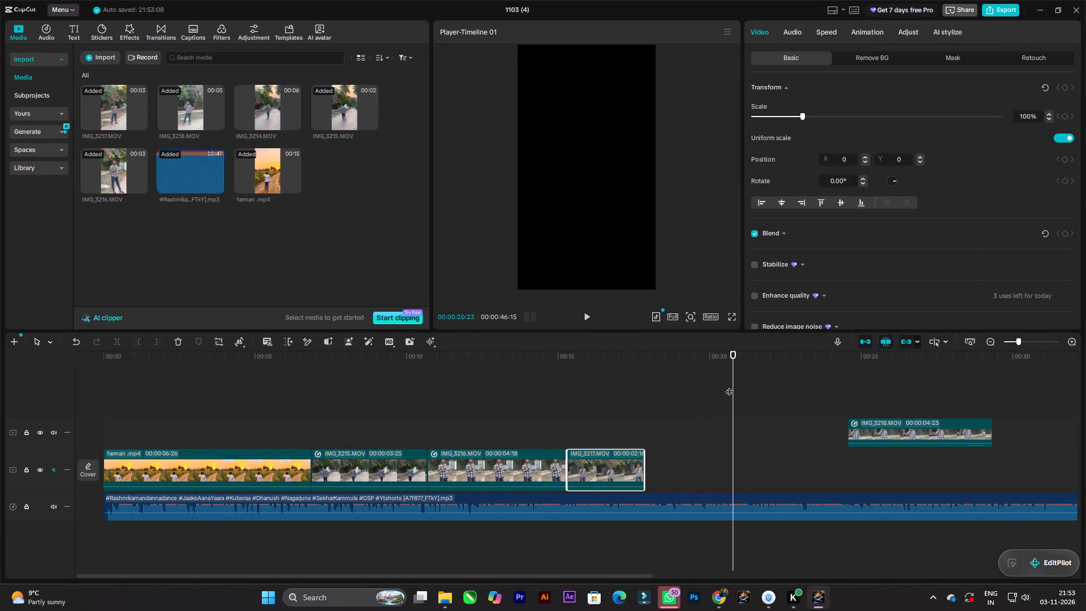
{"action": "left_click_drag", "start_coordinate": [729, 386], "coordinate": [486, 372]}
{"action": "key", "text": "space"}
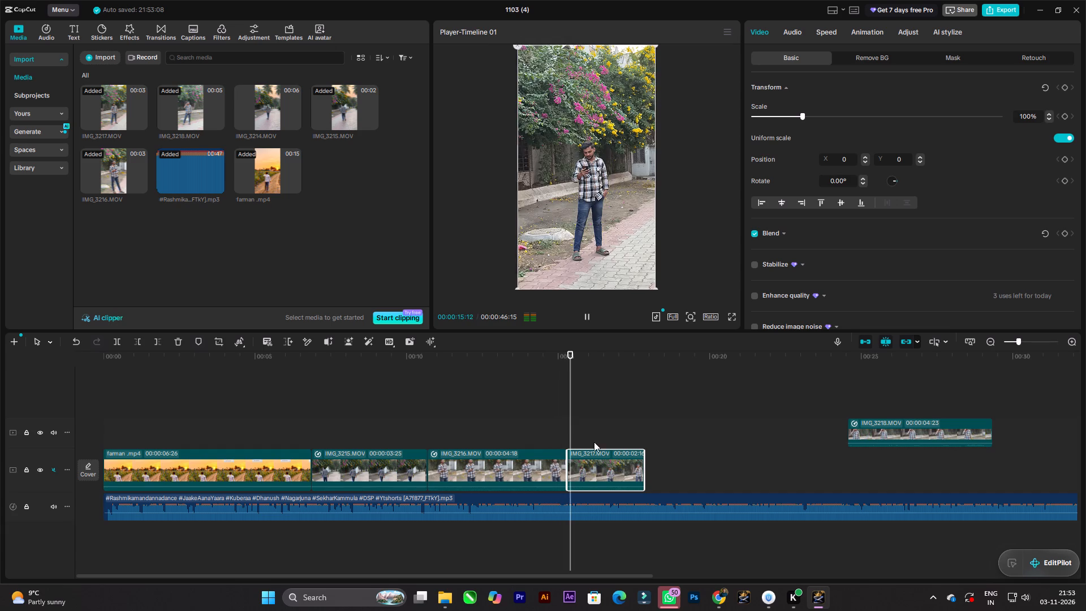
{"action": "key", "text": "space"}
Apply a Custom speed curve to IMG_3217 and lower both sides of its first inner point to about 0.1x, previewing for timing.
{"action": "left_click", "coordinate": [609, 468]}
{"action": "left_click", "coordinate": [828, 29]}
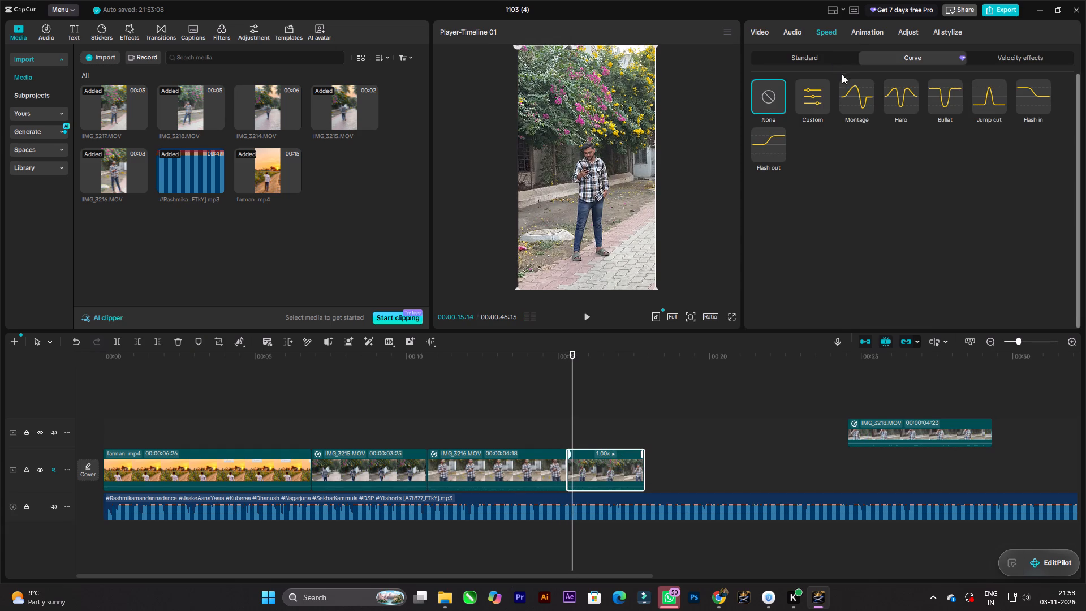
{"action": "left_click", "coordinate": [817, 89]}
{"action": "key", "text": "space"}
{"action": "key", "text": "space"}
{"action": "left_click_drag", "start_coordinate": [830, 249], "coordinate": [830, 292]}
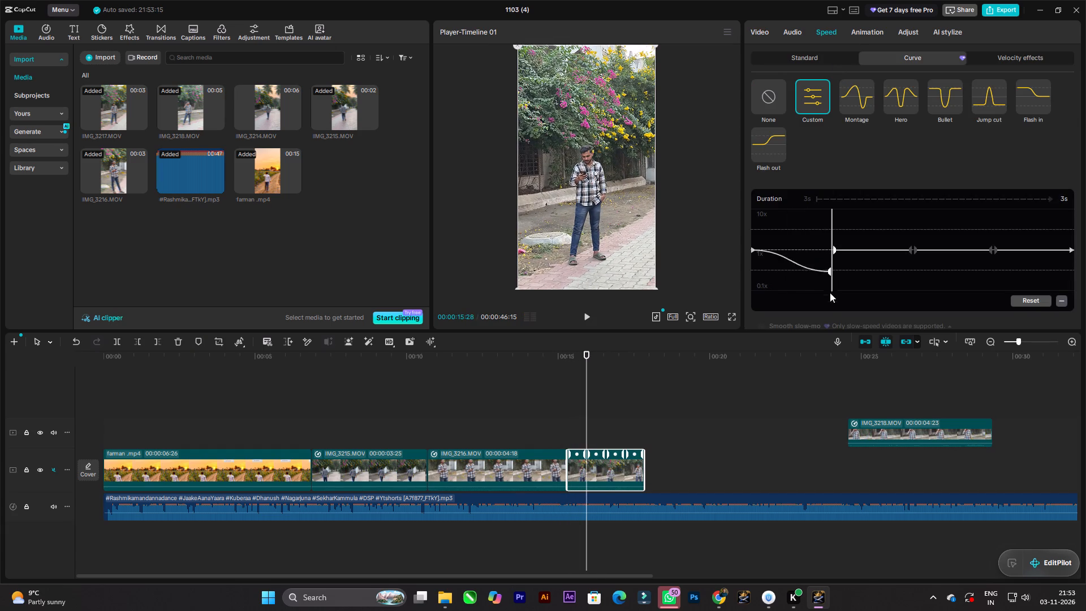
{"action": "left_click_drag", "start_coordinate": [830, 292], "coordinate": [829, 306]}
{"action": "key", "text": "space"}
{"action": "key", "text": "space"}
{"action": "left_click_drag", "start_coordinate": [835, 251], "coordinate": [835, 310]}
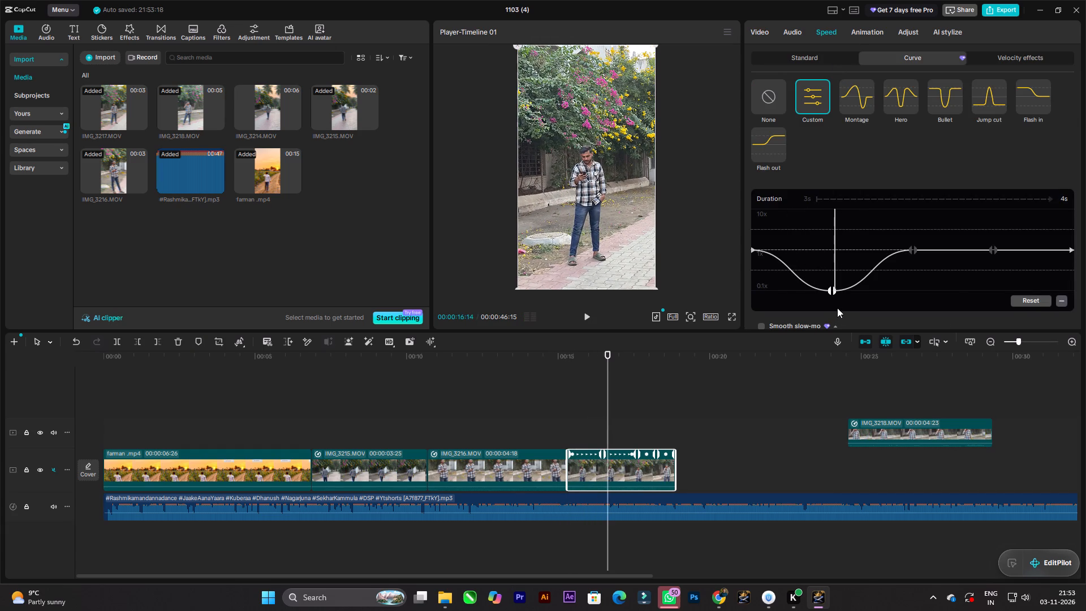
{"action": "key", "text": "space"}
{"action": "key", "text": "space"}
Add a curve point shortly after the first dip, lower its incoming side to about 0.1x, and preview the slow section.
{"action": "left_click", "coordinate": [1063, 297]}
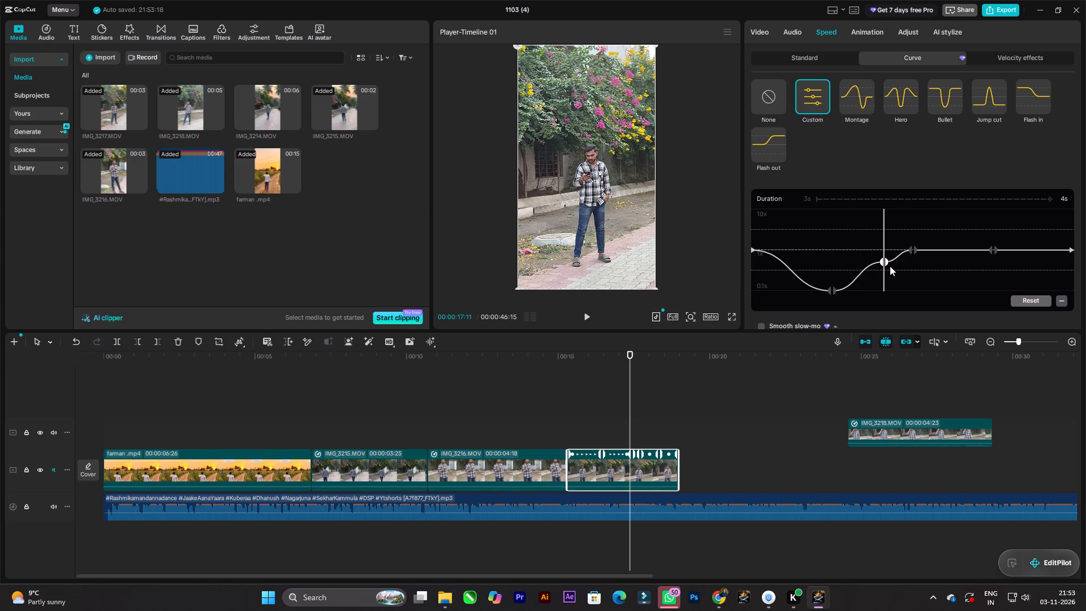
{"action": "left_click_drag", "start_coordinate": [883, 260], "coordinate": [878, 268]}
{"action": "left_click_drag", "start_coordinate": [881, 262], "coordinate": [862, 282]}
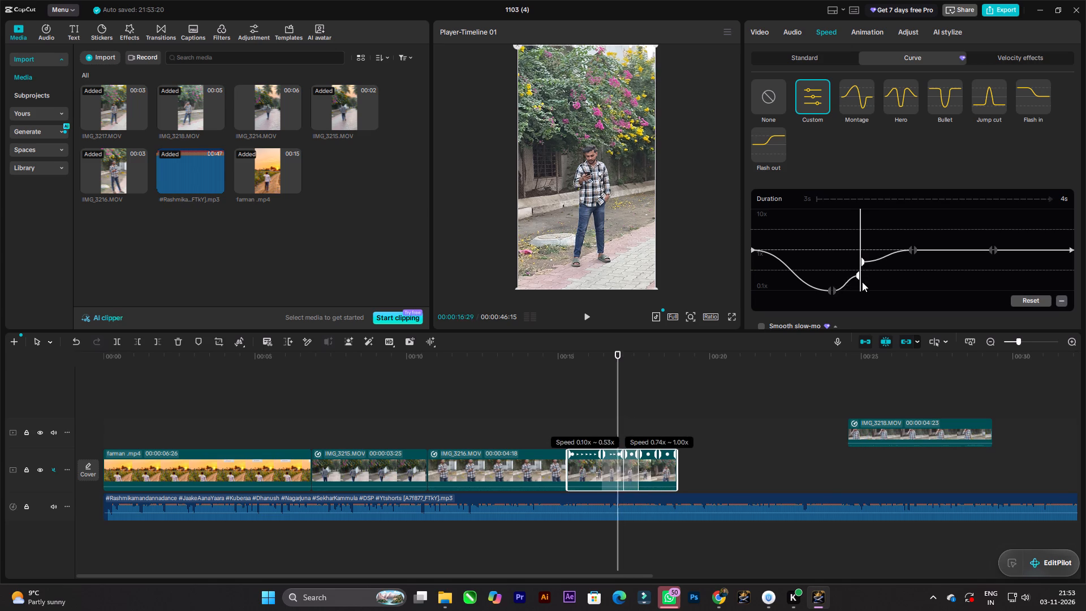
{"action": "left_click_drag", "start_coordinate": [862, 282], "coordinate": [863, 288]}
{"action": "left_click_drag", "start_coordinate": [866, 241], "coordinate": [796, 243]}
{"action": "key", "text": "space"}
{"action": "key", "text": "space"}
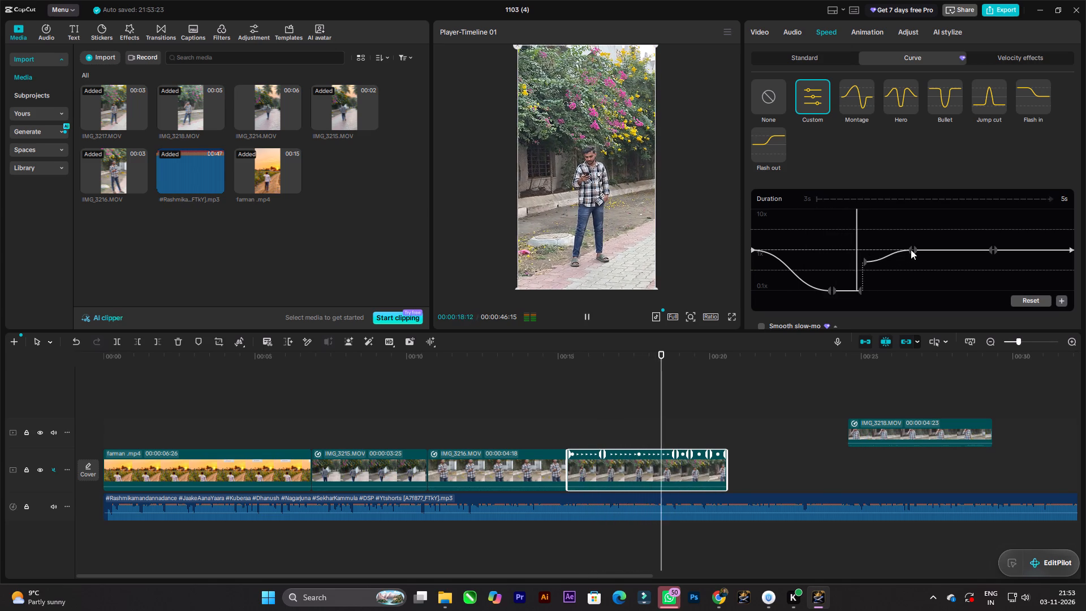
{"action": "key", "text": "space"}
Lower the middle curve point's incoming side to about 0.1x and its outgoing side to about 0.69x, previewing for timing.
{"action": "left_click_drag", "start_coordinate": [911, 247], "coordinate": [906, 293]}
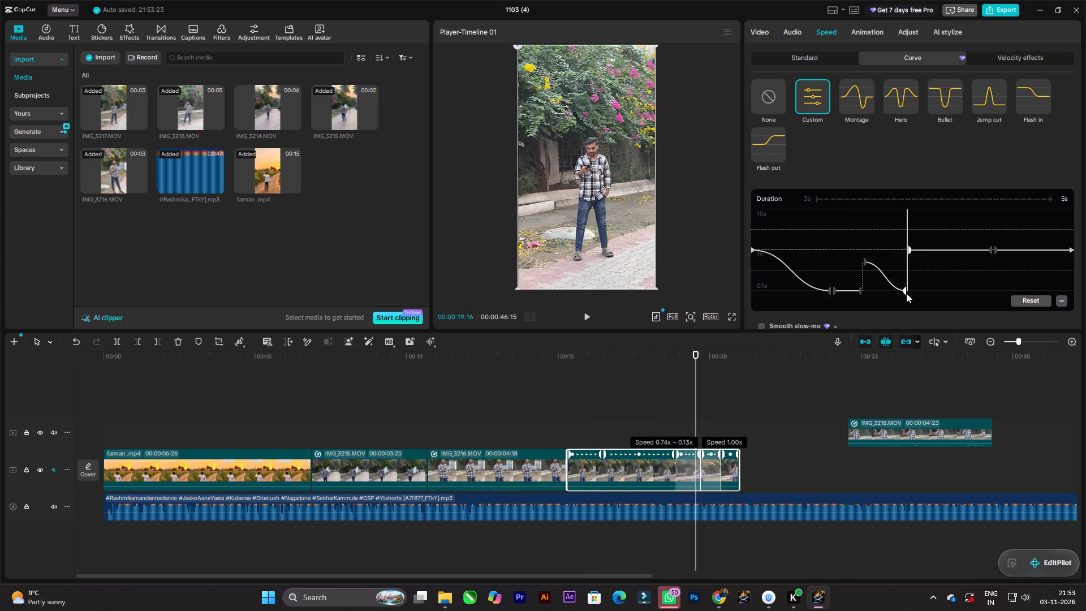
{"action": "left_click_drag", "start_coordinate": [906, 293], "coordinate": [906, 295]}
{"action": "key", "text": "space"}
{"action": "key", "text": "space"}
{"action": "left_click_drag", "start_coordinate": [977, 231], "coordinate": [940, 231]}
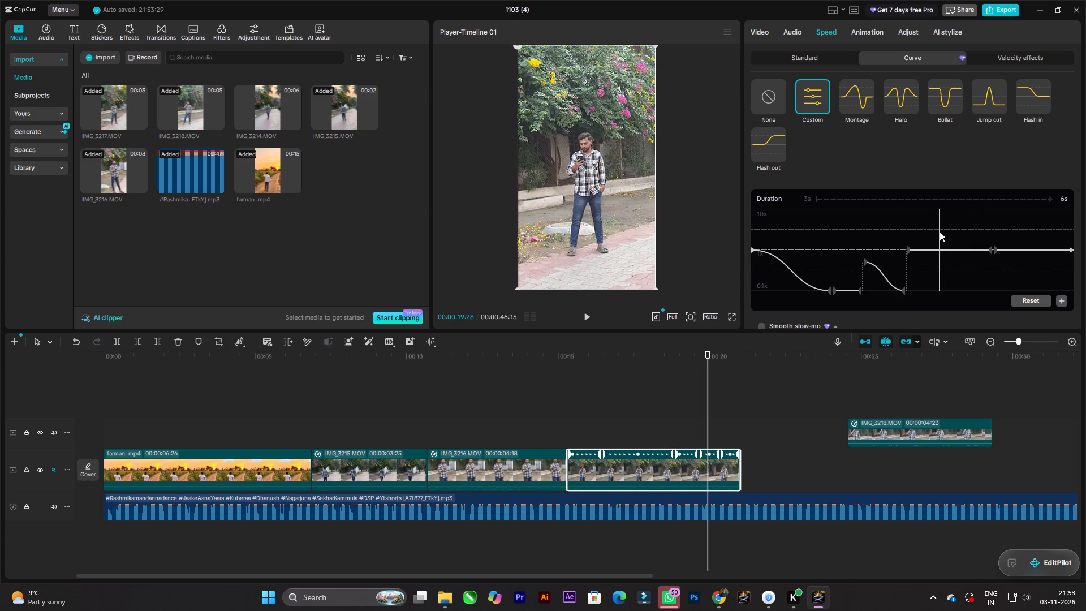
{"action": "left_click_drag", "start_coordinate": [940, 231], "coordinate": [938, 231]}
{"action": "left_click_drag", "start_coordinate": [910, 249], "coordinate": [906, 264]}
{"action": "key", "text": "space"}
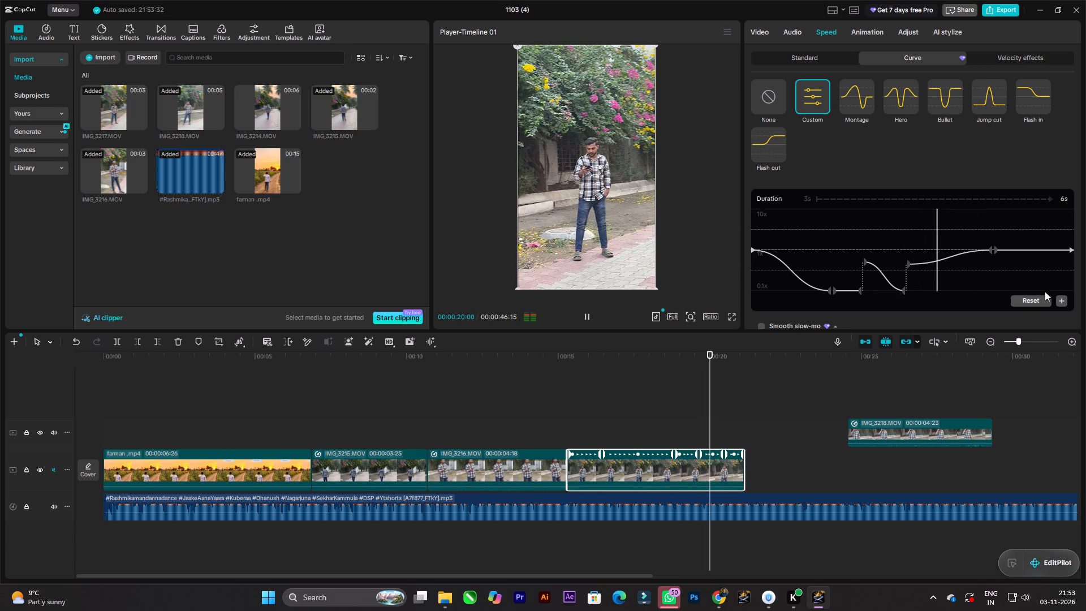
{"action": "key", "text": "space"}
{"action": "key", "text": "space"}
{"action": "key", "text": "space"}
Add a curve point after the middle one, lower its incoming side to about 0.1x, and play IMG_3217 through to its end.
{"action": "left_click", "coordinate": [1062, 301]}
{"action": "left_click_drag", "start_coordinate": [958, 254], "coordinate": [943, 298]}
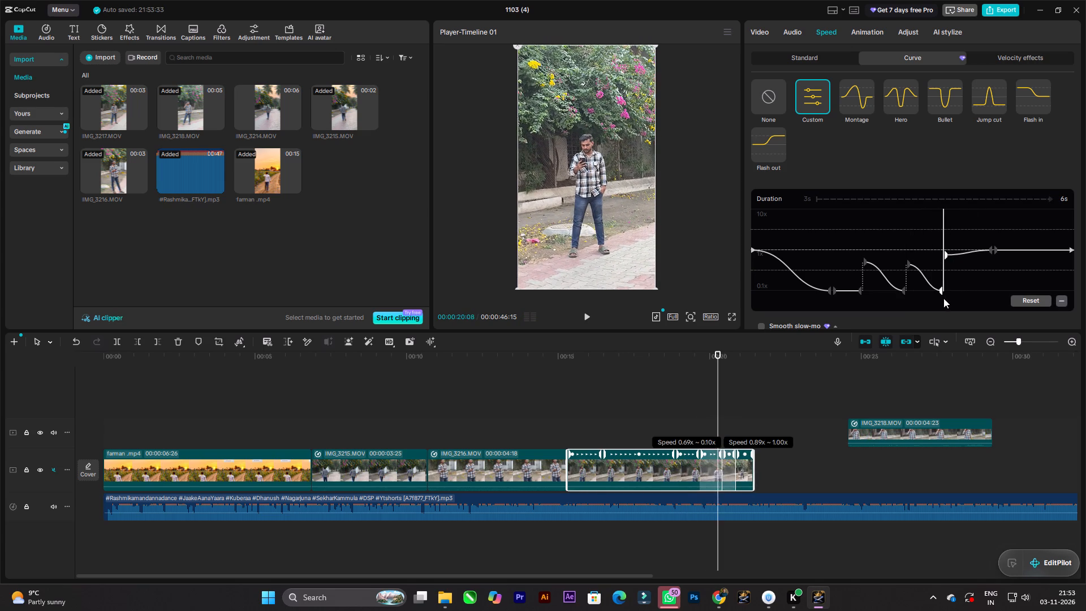
{"action": "left_click_drag", "start_coordinate": [943, 298], "coordinate": [943, 299]}
{"action": "left_click_drag", "start_coordinate": [940, 230], "coordinate": [783, 230]}
{"action": "key", "text": "space"}
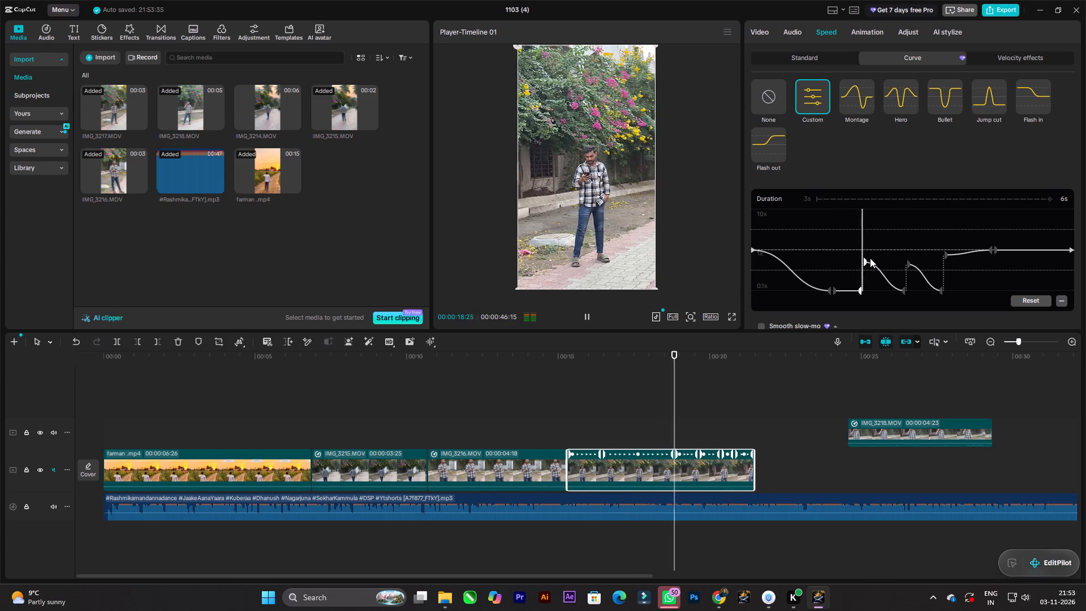
{"action": "key", "text": "space"}
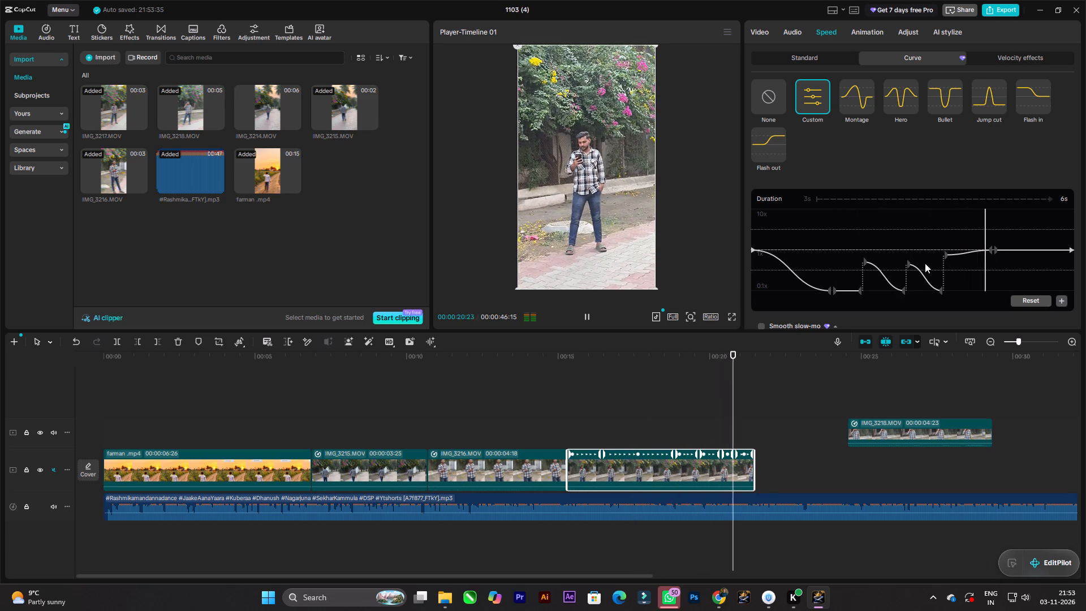
{"action": "key", "text": "space"}
{"action": "key", "text": "space"}
{"action": "key", "text": "space"}
{"action": "key", "text": "space"}
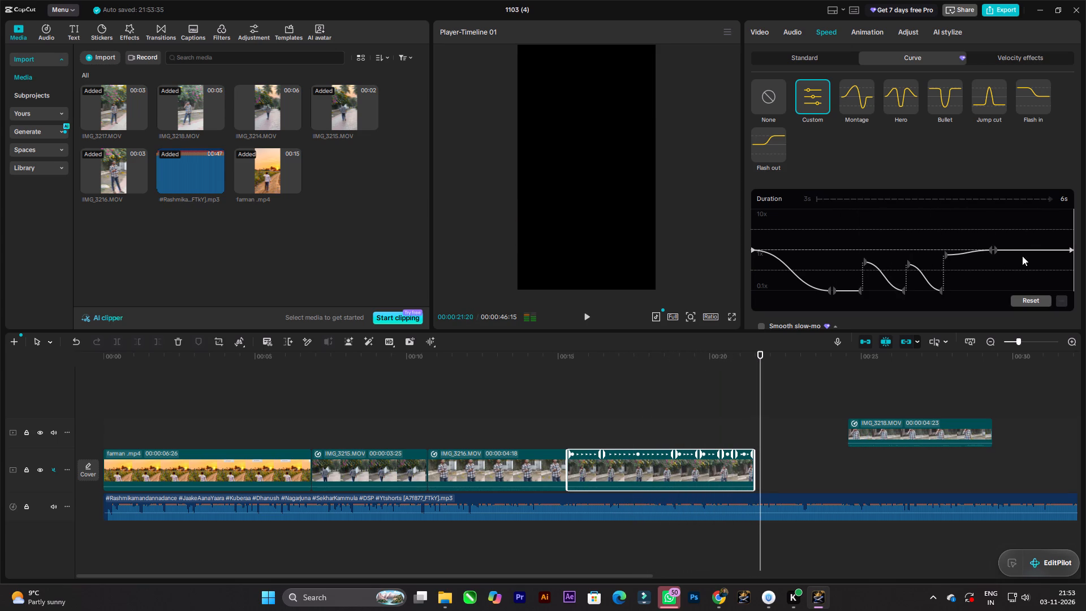
Add a curve point in the curve's last section, lower its incoming side to about 0.1x, and play the clip's ending.
{"action": "left_click_drag", "start_coordinate": [1077, 231], "coordinate": [1065, 231]}
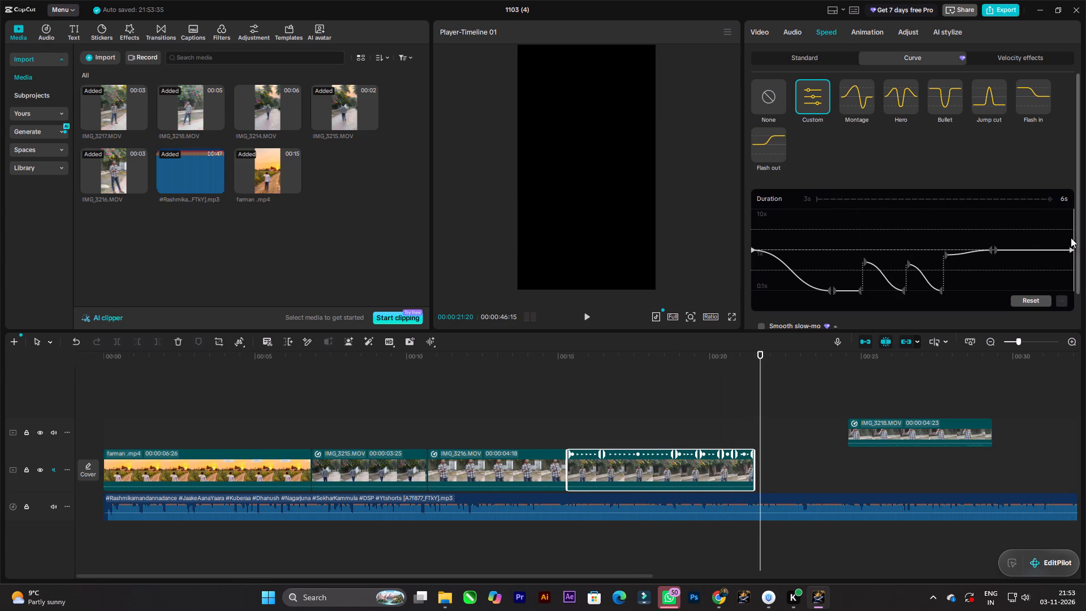
{"action": "left_click_drag", "start_coordinate": [1071, 237], "coordinate": [992, 239]}
{"action": "key", "text": "space"}
{"action": "key", "text": "space"}
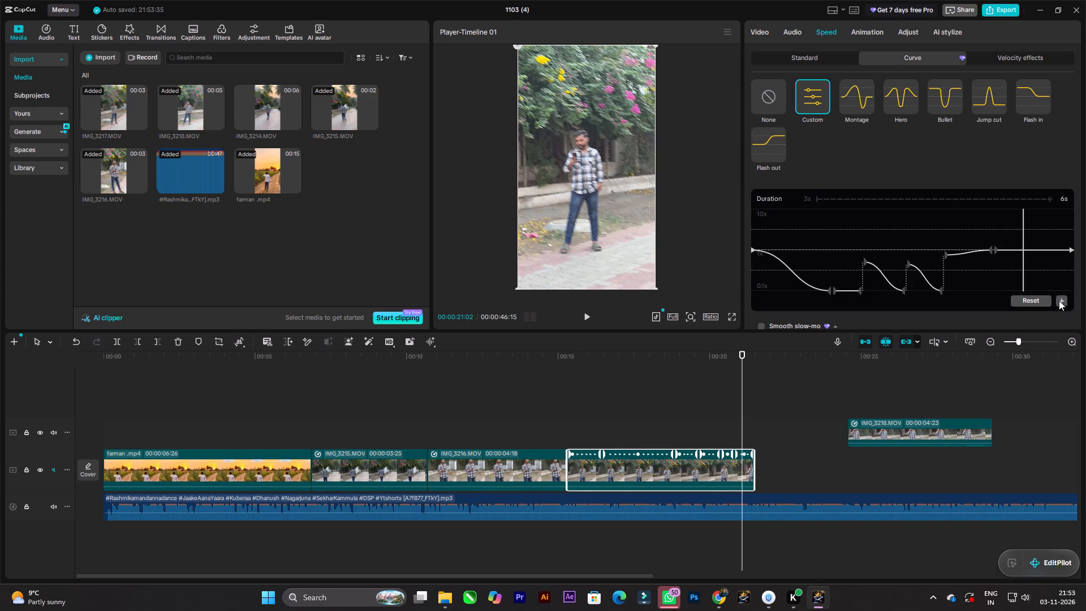
{"action": "left_click", "coordinate": [1059, 300]}
{"action": "left_click", "coordinate": [1024, 249]}
{"action": "left_click_drag", "start_coordinate": [1024, 249], "coordinate": [1033, 249]}
{"action": "left_click_drag", "start_coordinate": [1032, 249], "coordinate": [1031, 296]}
{"action": "left_click_drag", "start_coordinate": [1032, 239], "coordinate": [981, 239]}
{"action": "key", "text": "space"}
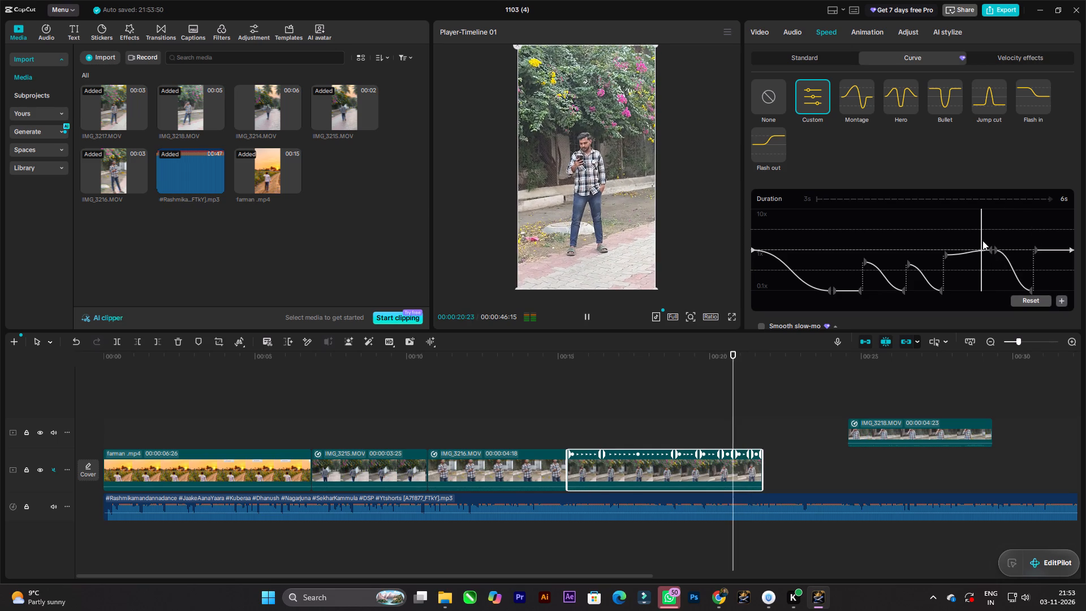
{"action": "key", "text": "space"}
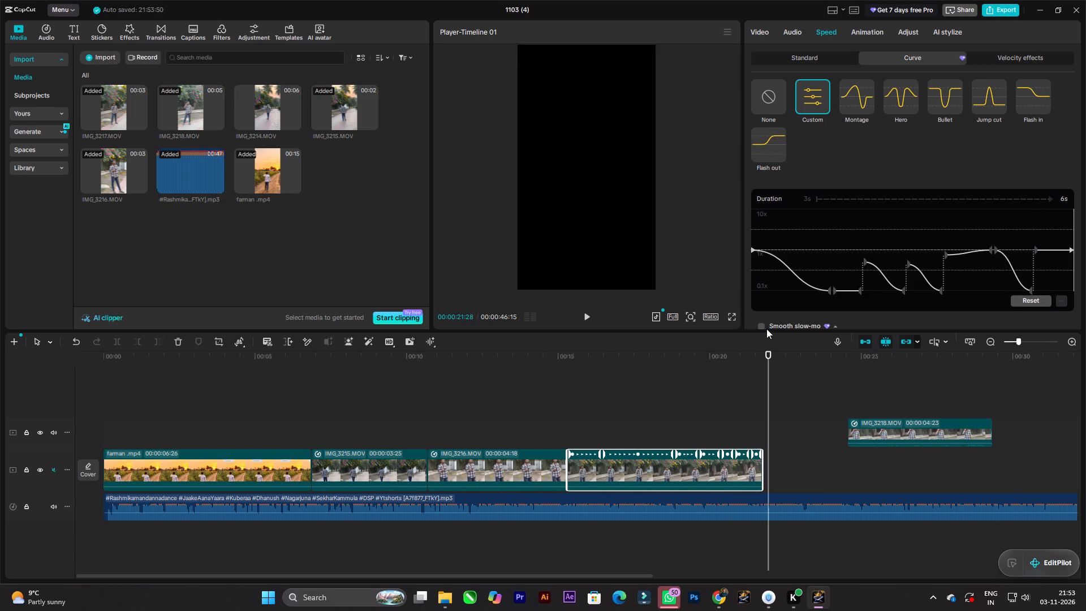
Enable Smooth slow-mo on IMG_3217 with the Optical flow method.
{"action": "left_click", "coordinate": [762, 330]}
{"action": "scroll", "coordinate": [802, 294], "scroll_direction": "down", "scroll_amount": 6}
{"action": "left_click", "coordinate": [763, 286]}
{"action": "left_click", "coordinate": [777, 310]}
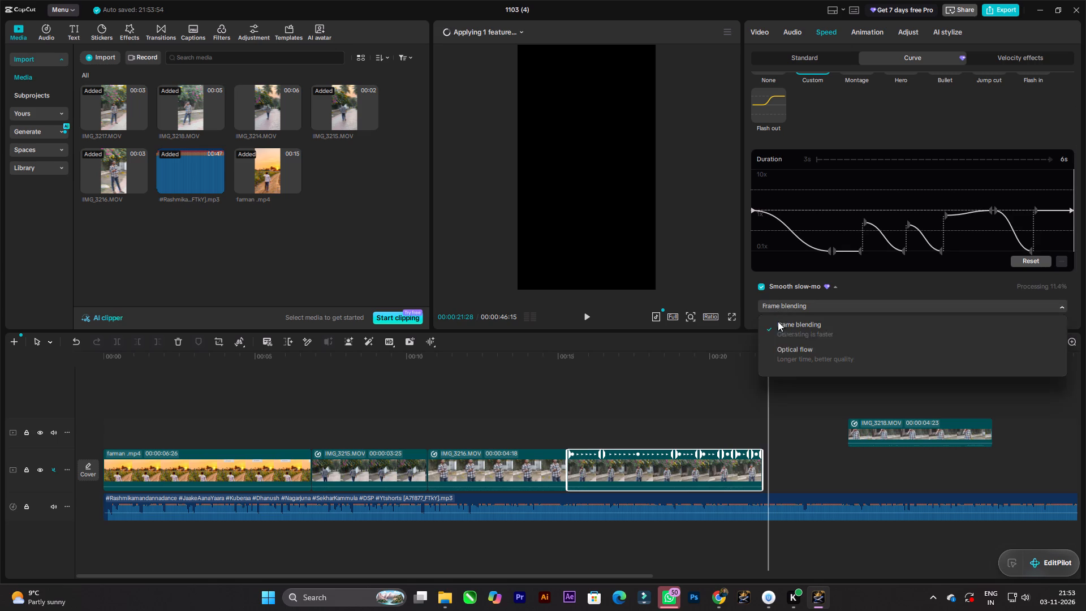
{"action": "left_click", "coordinate": [782, 345]}
Return the playhead to the start of the sequence.
{"action": "left_click_drag", "start_coordinate": [766, 356], "coordinate": [0, 239]}
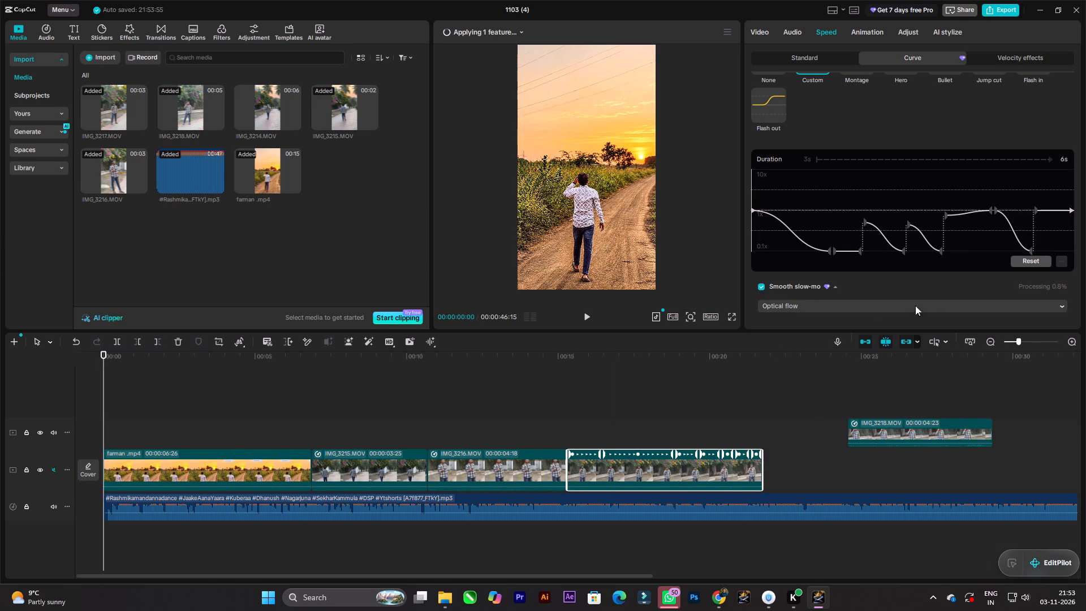
Play the sequence full screen from its start into IMG_3217, checking the clip order and slow-motion against the audio.
{"action": "left_click", "coordinate": [734, 318]}
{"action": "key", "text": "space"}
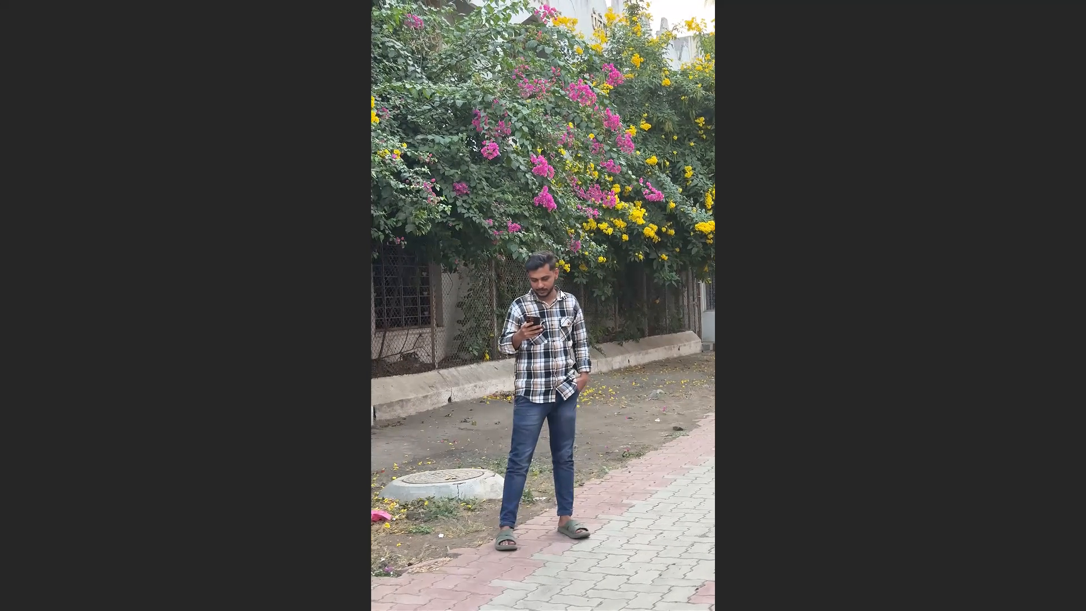
{"action": "key", "text": "Escape"}
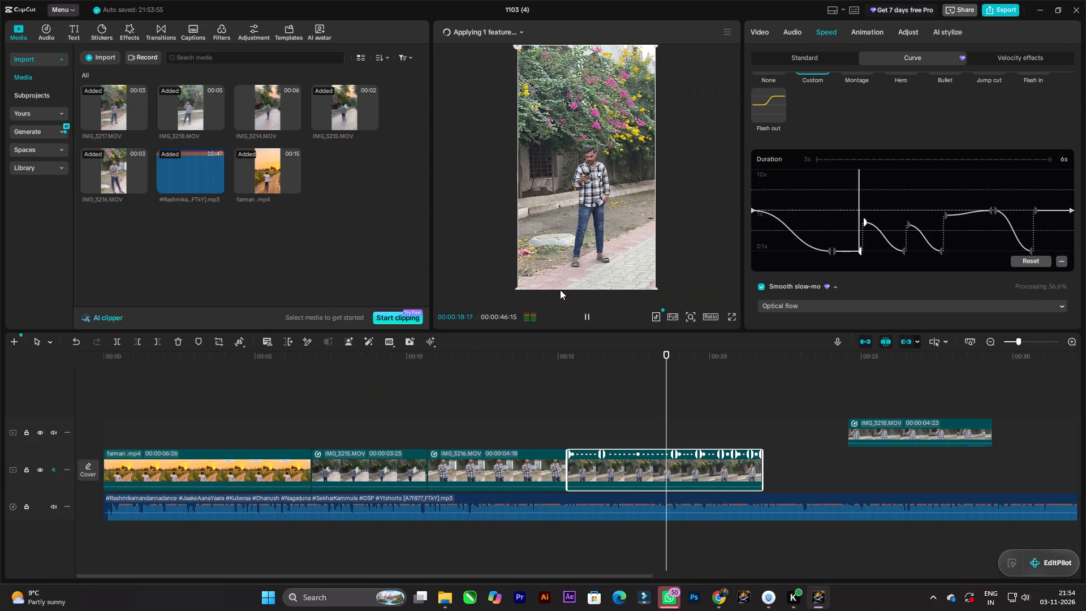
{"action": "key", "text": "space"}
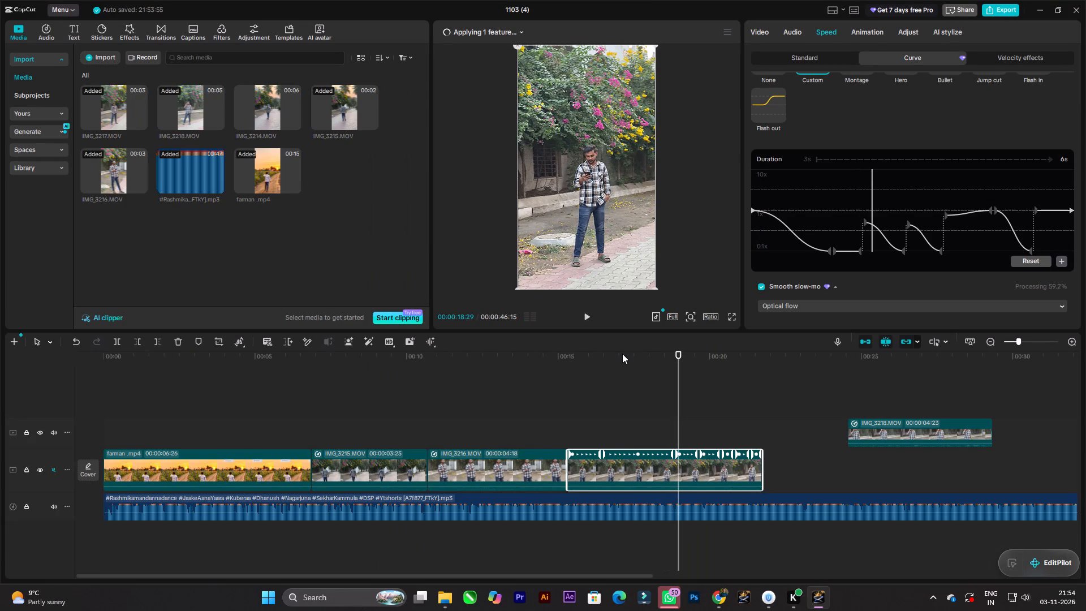
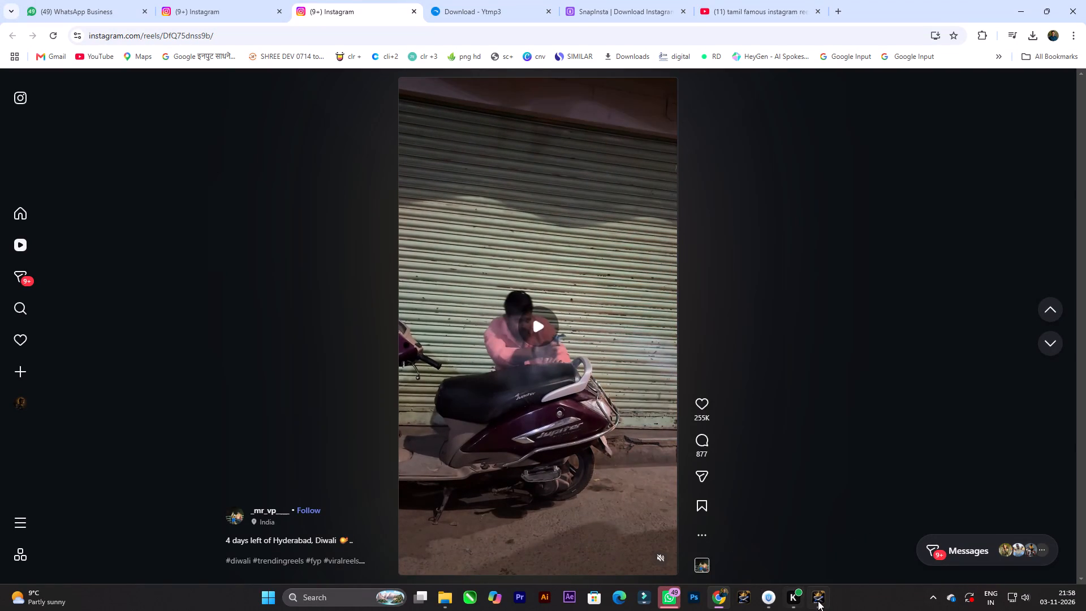
Switch from the Instagram reel back to CapCut and play the edited sequence full screen from its beginning.
{"action": "left_click", "coordinate": [818, 601]}
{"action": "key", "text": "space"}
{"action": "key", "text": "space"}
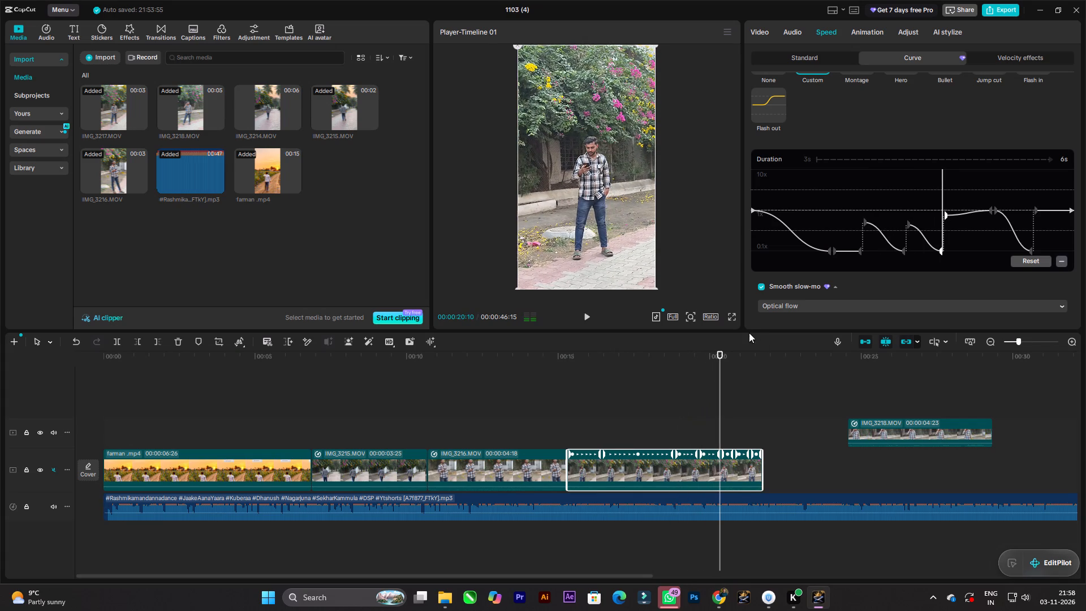
{"action": "left_click", "coordinate": [735, 319]}
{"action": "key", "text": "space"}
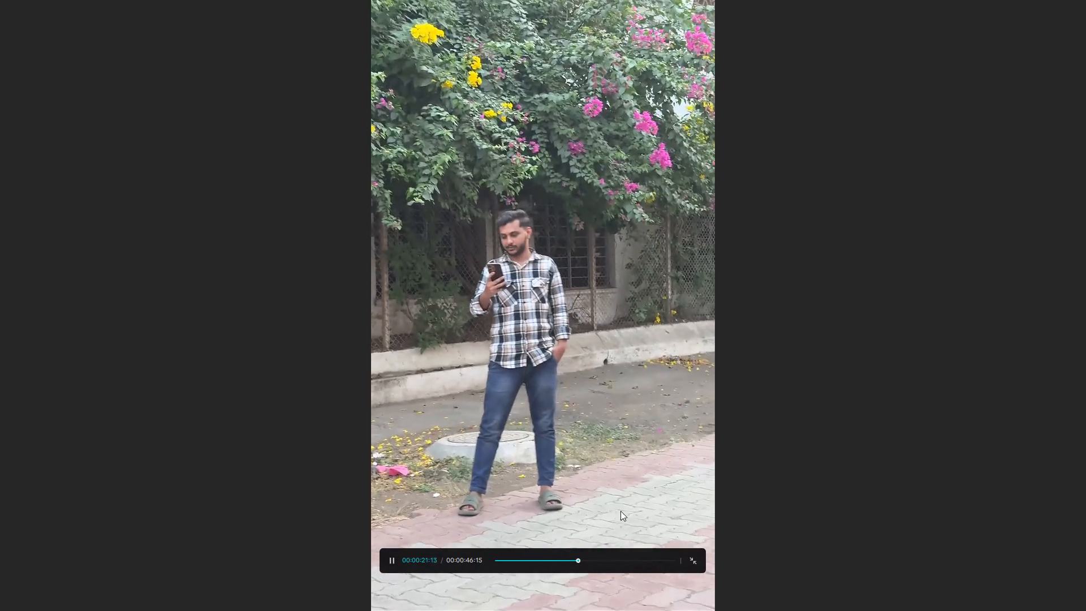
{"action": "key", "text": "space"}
{"action": "left_click_drag", "start_coordinate": [551, 562], "coordinate": [356, 556]}
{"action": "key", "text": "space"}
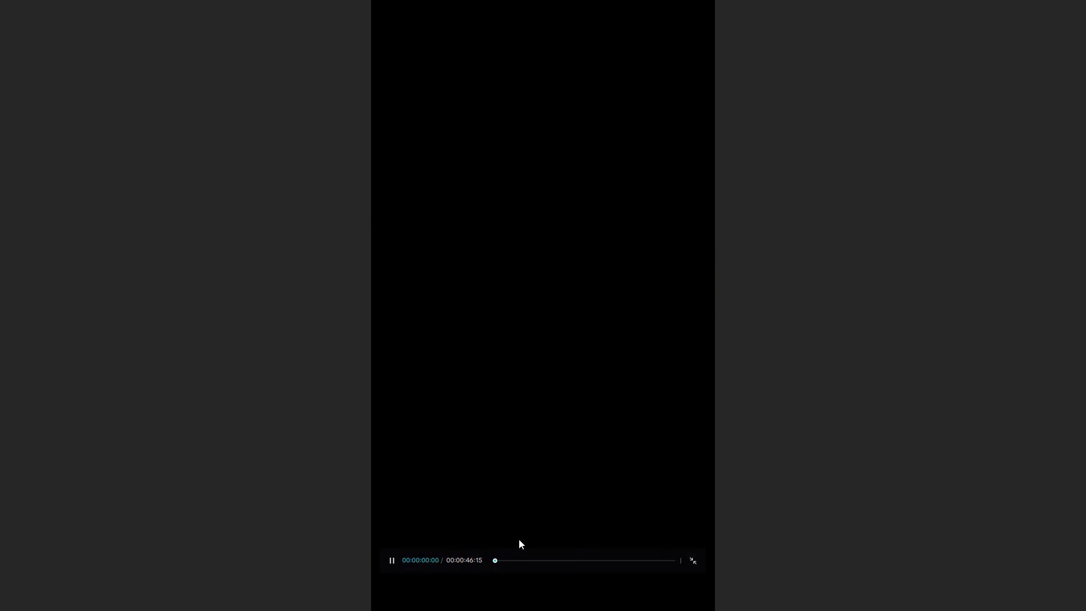
Play the sequence in full screen from its start through the end of IMG_3217.
{"action": "key", "text": "space"}
{"action": "left_click_drag", "start_coordinate": [522, 558], "coordinate": [455, 558]}
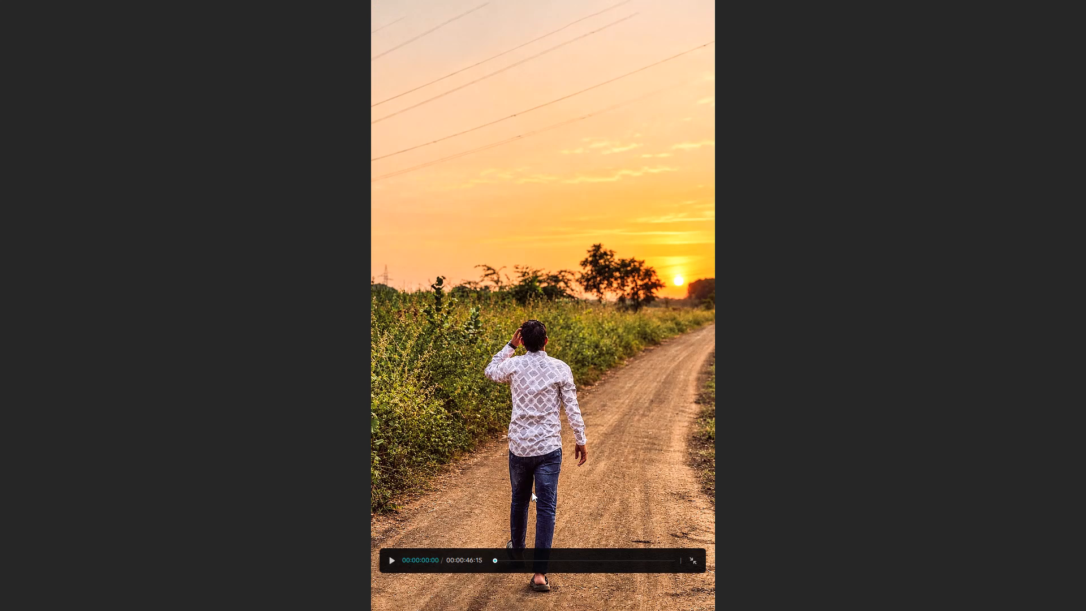
{"action": "key", "text": "space"}
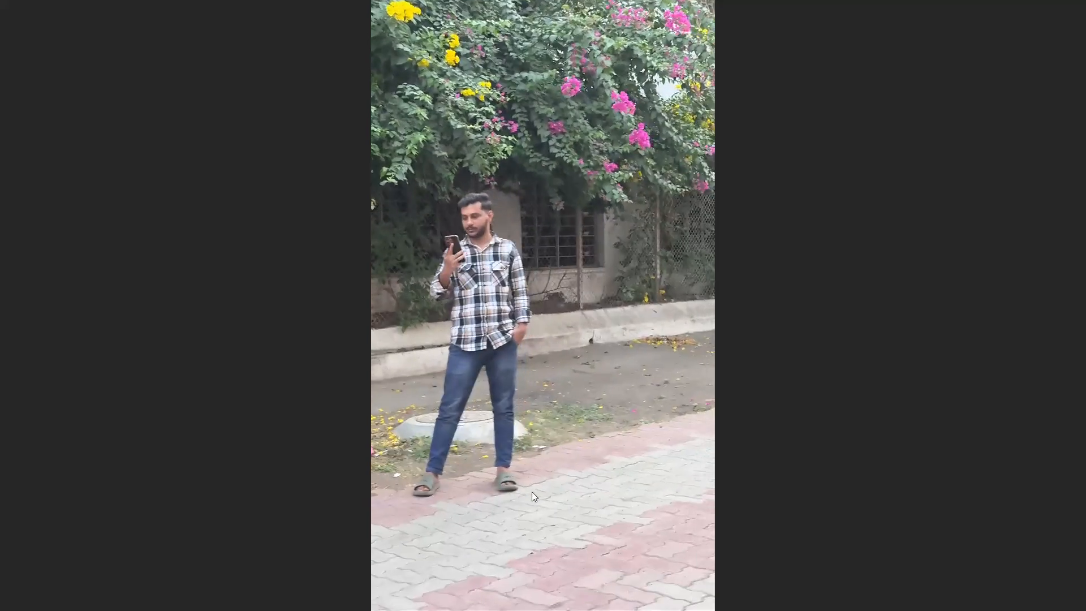
{"action": "key", "text": "space"}
{"action": "key", "text": "Escape"}
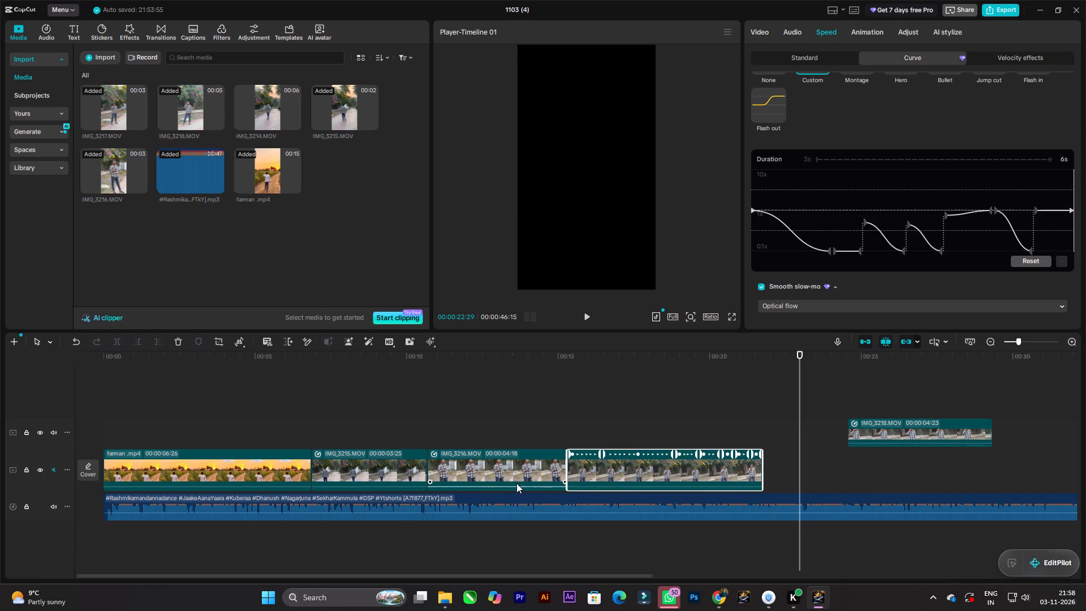
Replay the last seconds of IMG_3217 repeatedly to check its slow-motion ending against the music and find a cut point.
{"action": "left_click_drag", "start_coordinate": [800, 363], "coordinate": [732, 368]}
{"action": "key", "text": "space"}
{"action": "key", "text": "space"}
{"action": "key", "text": "space"}
{"action": "key", "text": "space"}
{"action": "key", "text": "space"}
{"action": "key", "text": "space"}
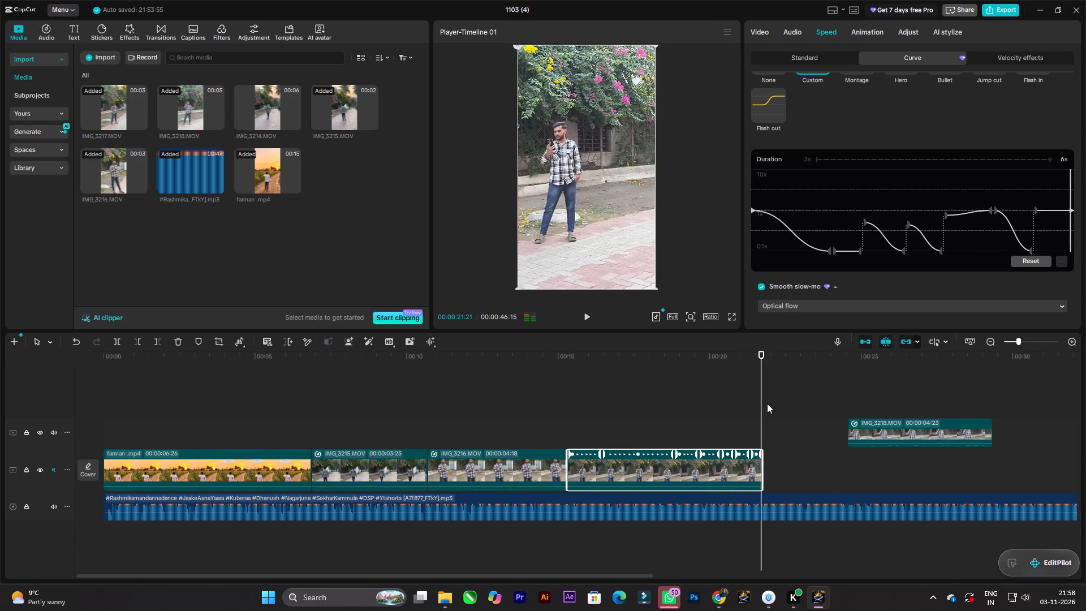
{"action": "key", "text": "space"}
{"action": "key", "text": "space"}
{"action": "left_click_drag", "start_coordinate": [775, 391], "coordinate": [723, 391]}
{"action": "key", "text": "space"}
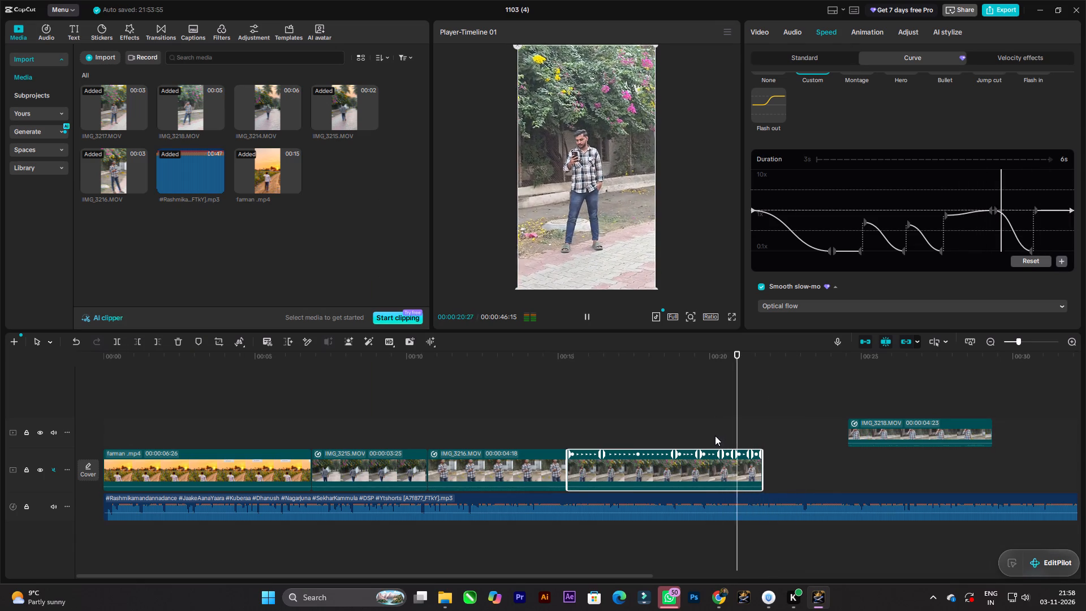
{"action": "key", "text": "space"}
{"action": "key", "text": "space"}
{"action": "key", "text": "space"}
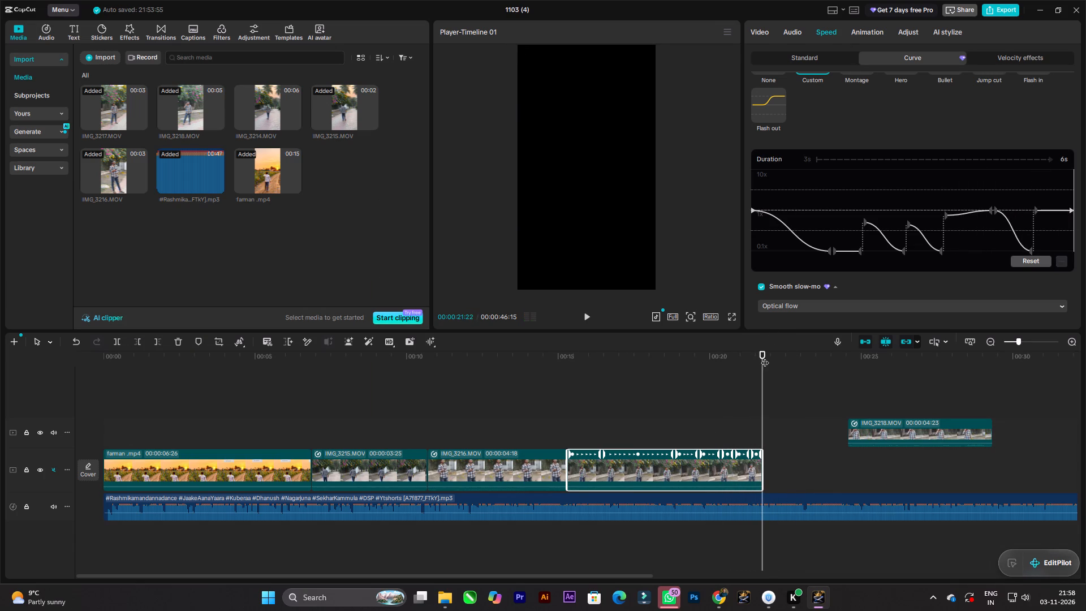
{"action": "left_click_drag", "start_coordinate": [763, 356], "coordinate": [721, 356]}
{"action": "key", "text": "space"}
{"action": "key", "text": "space"}
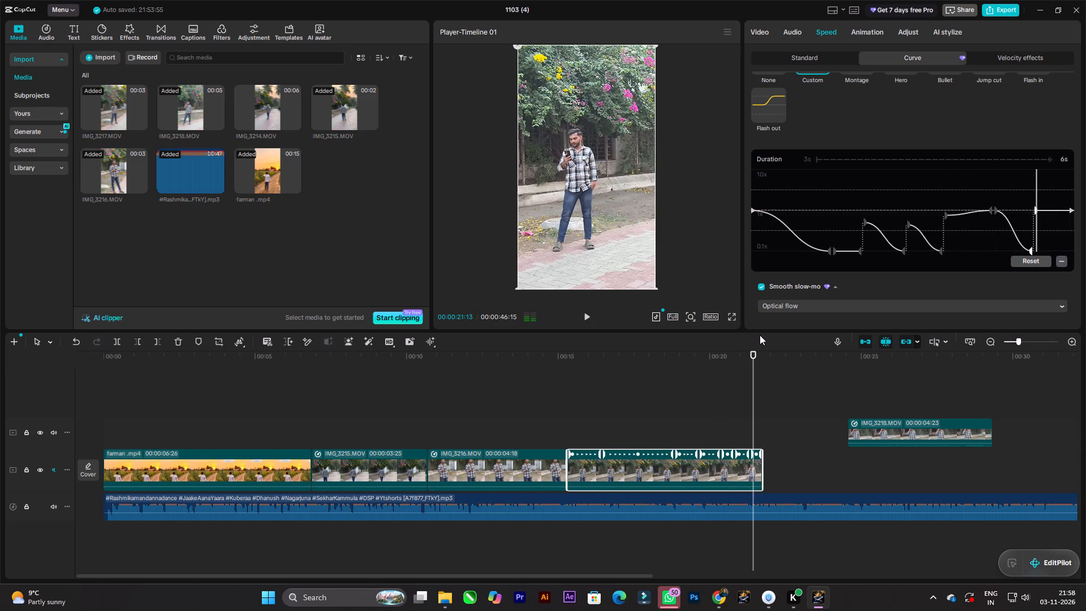
{"action": "left_click_drag", "start_coordinate": [755, 353], "coordinate": [681, 355]}
{"action": "key", "text": "space"}
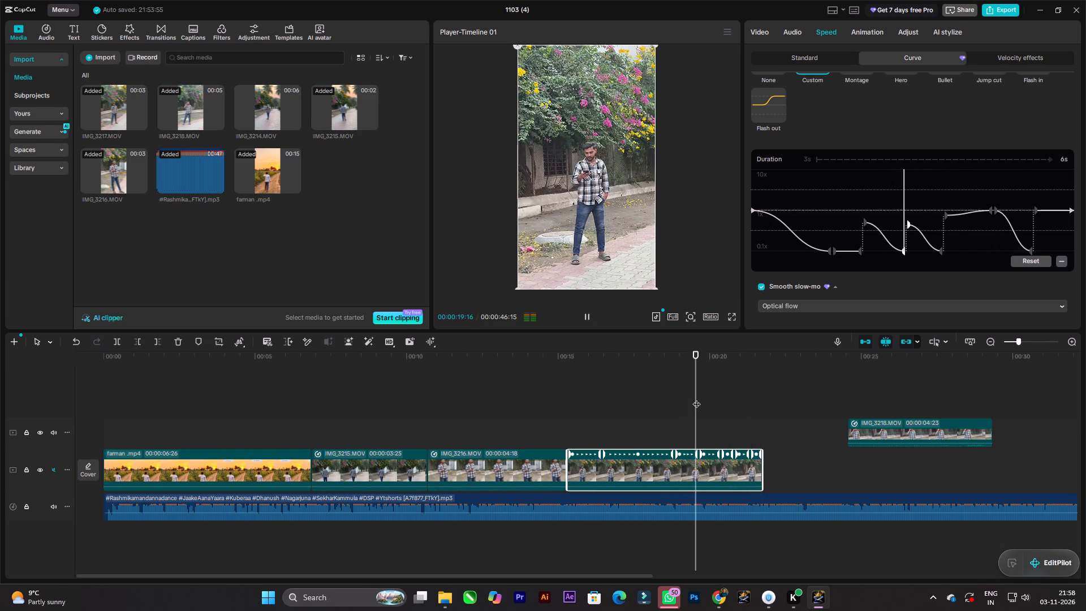
{"action": "key", "text": "space"}
{"action": "key", "text": "space"}
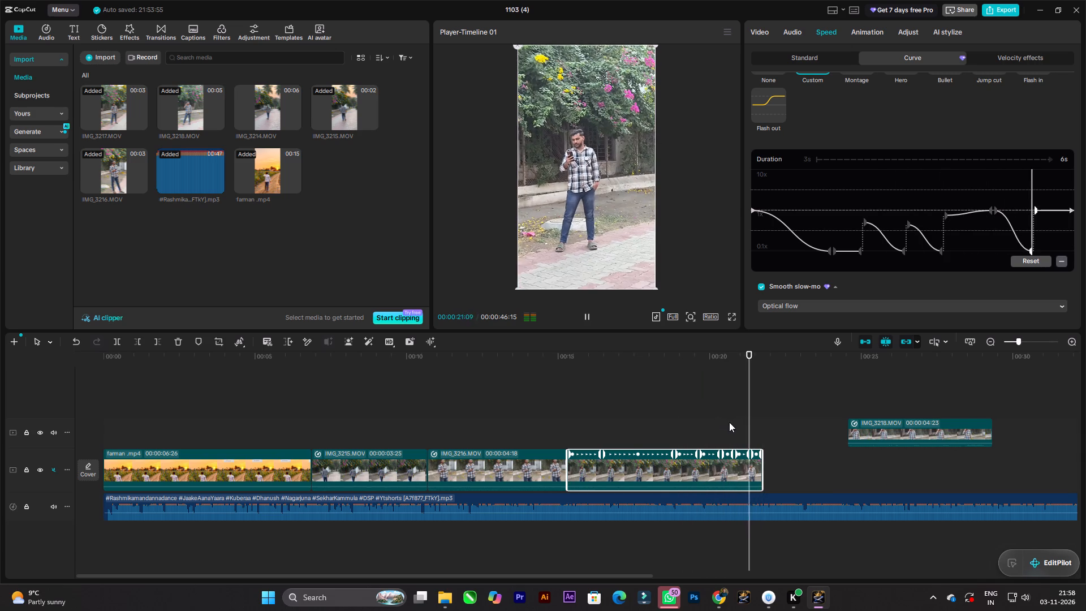
{"action": "key", "text": "space"}
{"action": "key", "text": "space"}
{"action": "key", "text": "space"}
{"action": "left_click_drag", "start_coordinate": [765, 382], "coordinate": [667, 382]}
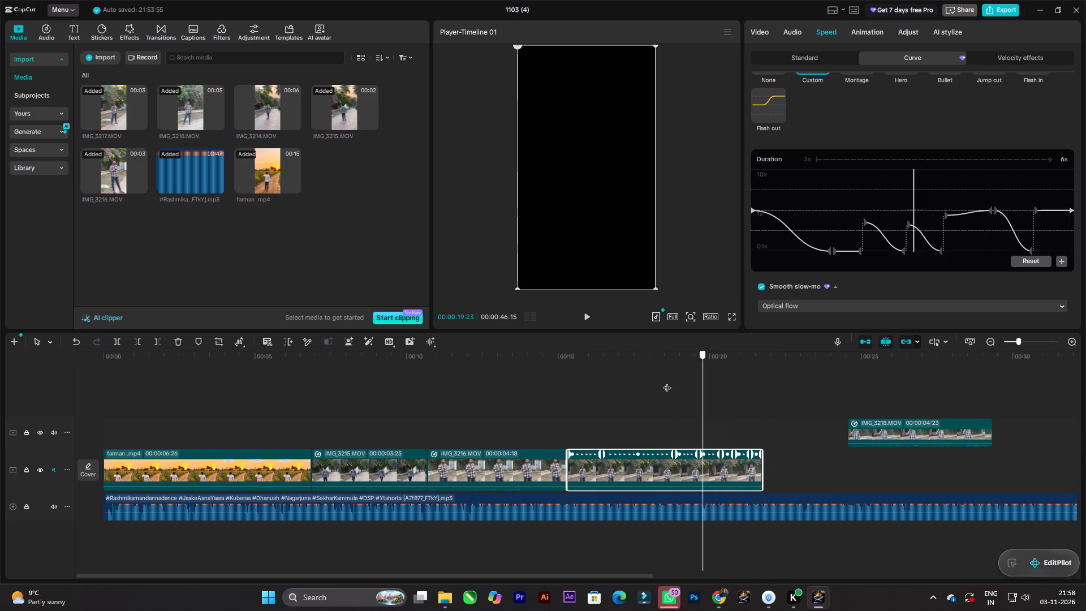
Play IMG_3217 in full screen from its beginning to its end.
{"action": "left_click_drag", "start_coordinate": [667, 382], "coordinate": [575, 375]}
{"action": "double_click", "coordinate": [736, 317]}
{"action": "key", "text": "space"}
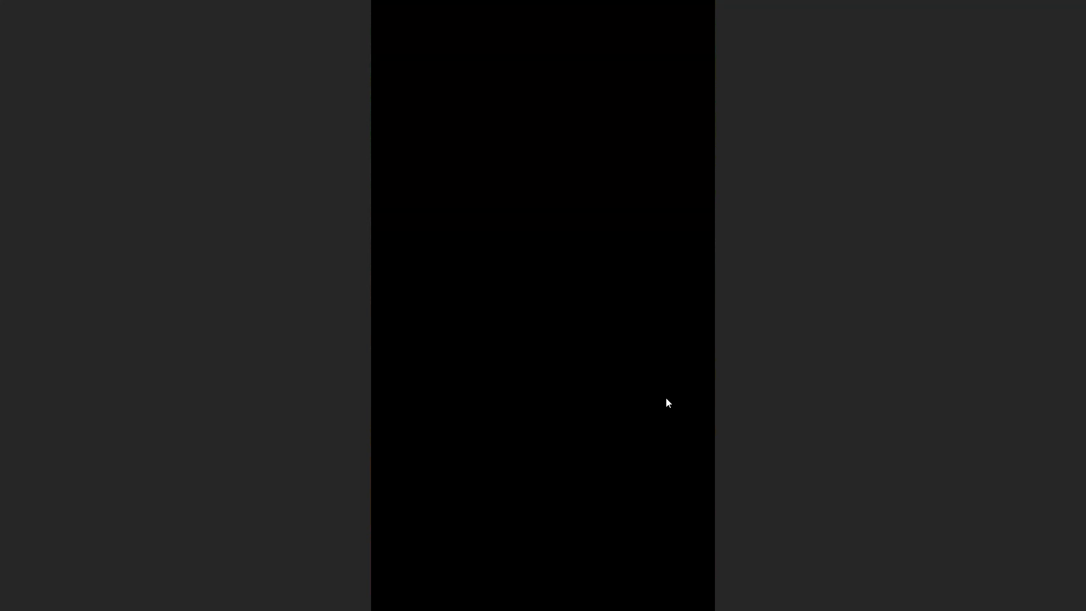
{"action": "key", "text": "space"}
{"action": "key", "text": "Escape"}
Trim off the end of IMG_3217 at 00:00:20:29.
{"action": "left_click_drag", "start_coordinate": [774, 397], "coordinate": [739, 393]}
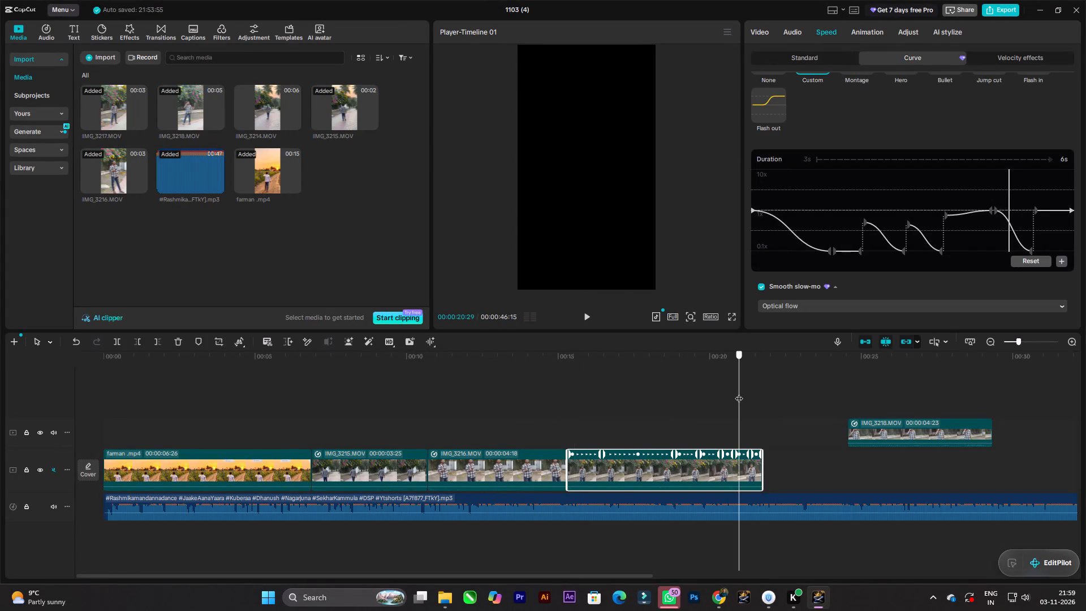
{"action": "left_click", "coordinate": [735, 467]}
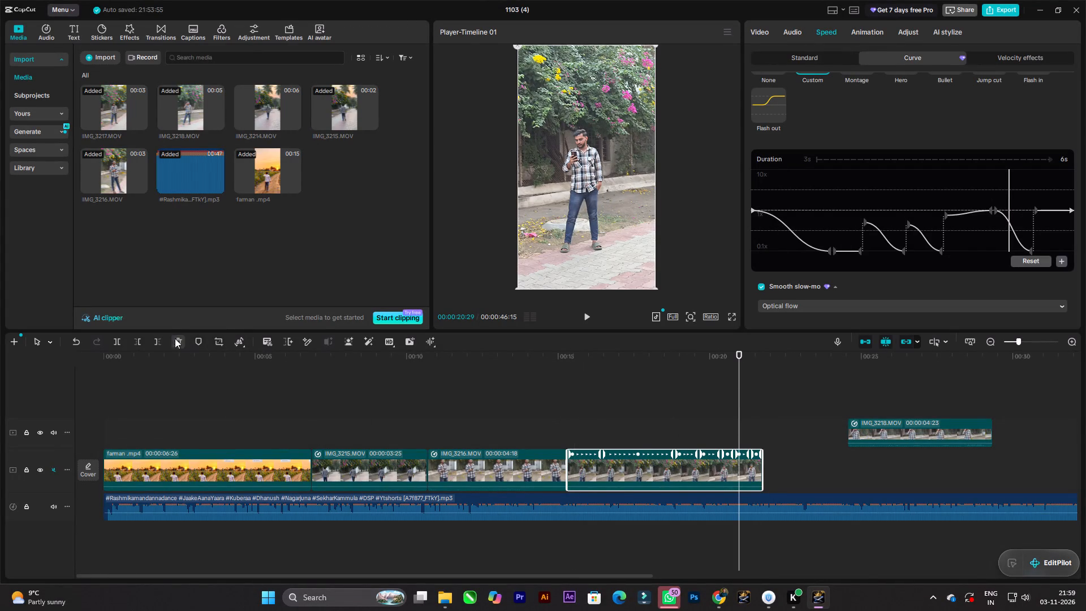
{"action": "left_click", "coordinate": [158, 341]}
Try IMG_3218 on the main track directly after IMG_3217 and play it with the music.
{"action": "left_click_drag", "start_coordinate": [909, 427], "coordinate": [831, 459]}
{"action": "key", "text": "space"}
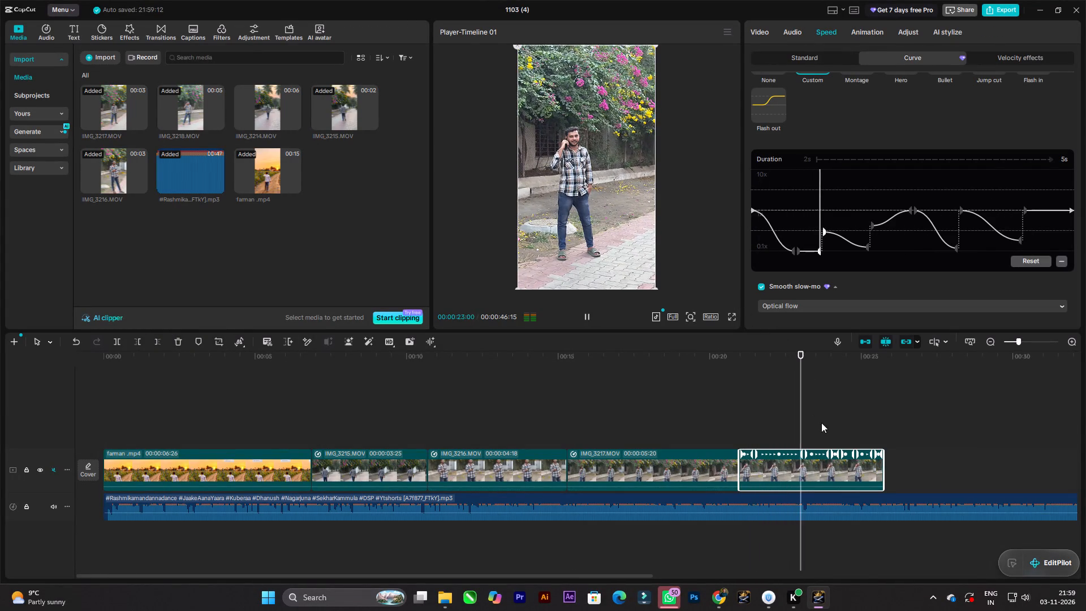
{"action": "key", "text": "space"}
Move IMG_3218 off the main track onto the track above, starting at about 27 s.
{"action": "left_click", "coordinate": [804, 464]}
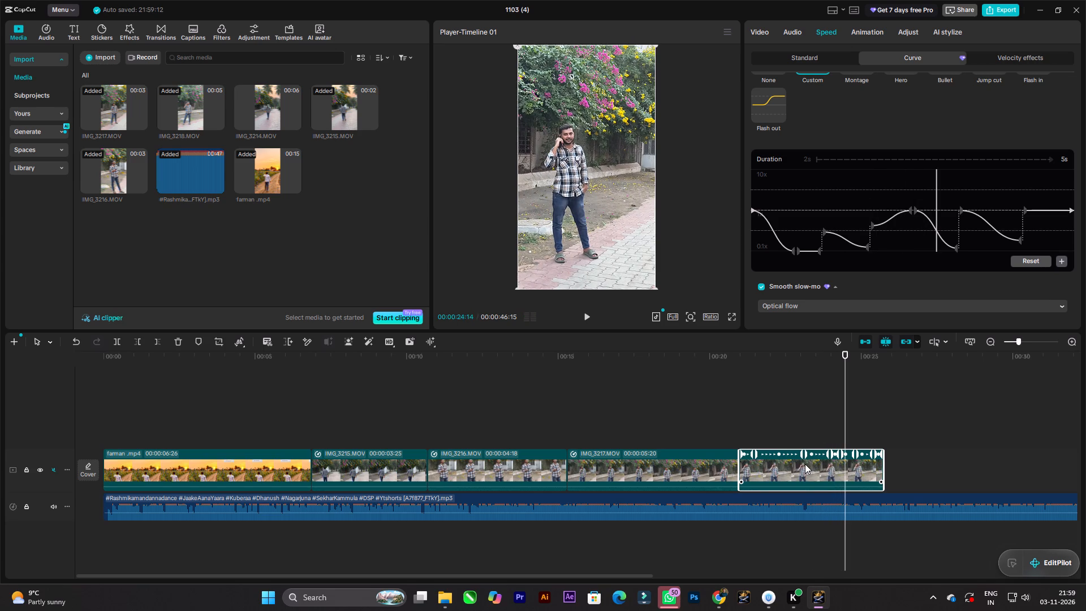
{"action": "left_click_drag", "start_coordinate": [805, 463], "coordinate": [989, 411]}
Play the opening farman clip from the start of the sequence, partly in full screen.
{"action": "left_click_drag", "start_coordinate": [828, 355], "coordinate": [0, 303]}
{"action": "key", "text": "space"}
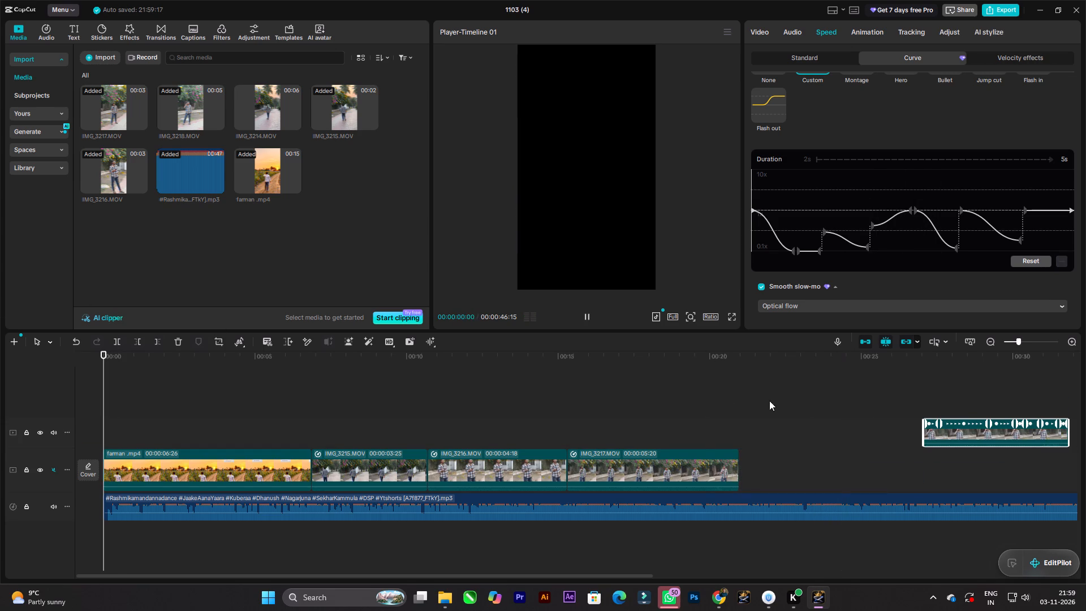
{"action": "left_click", "coordinate": [731, 316]}
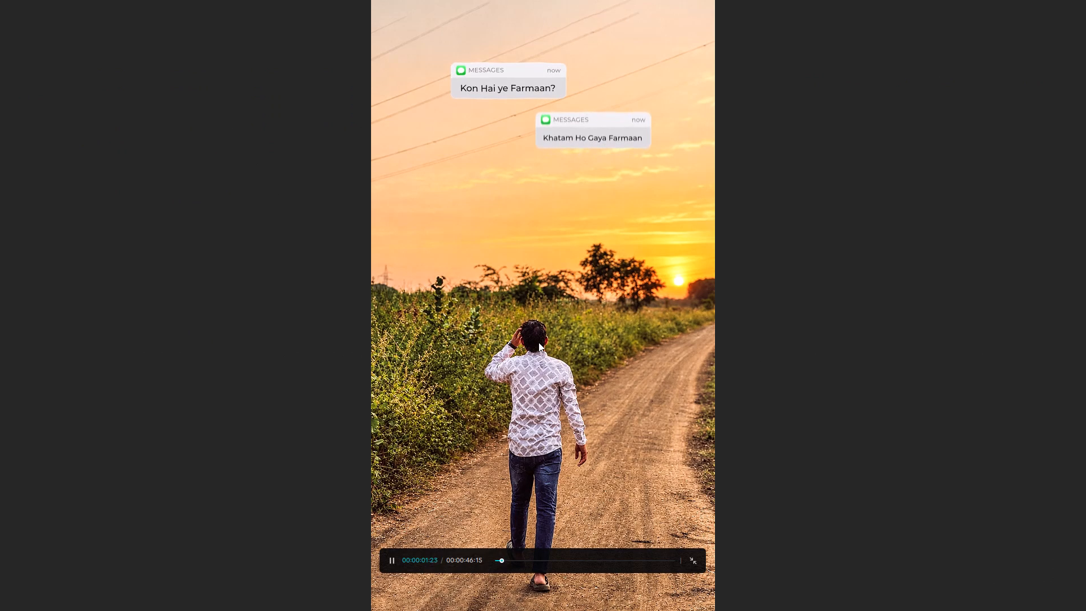
{"action": "key", "text": "Escape"}
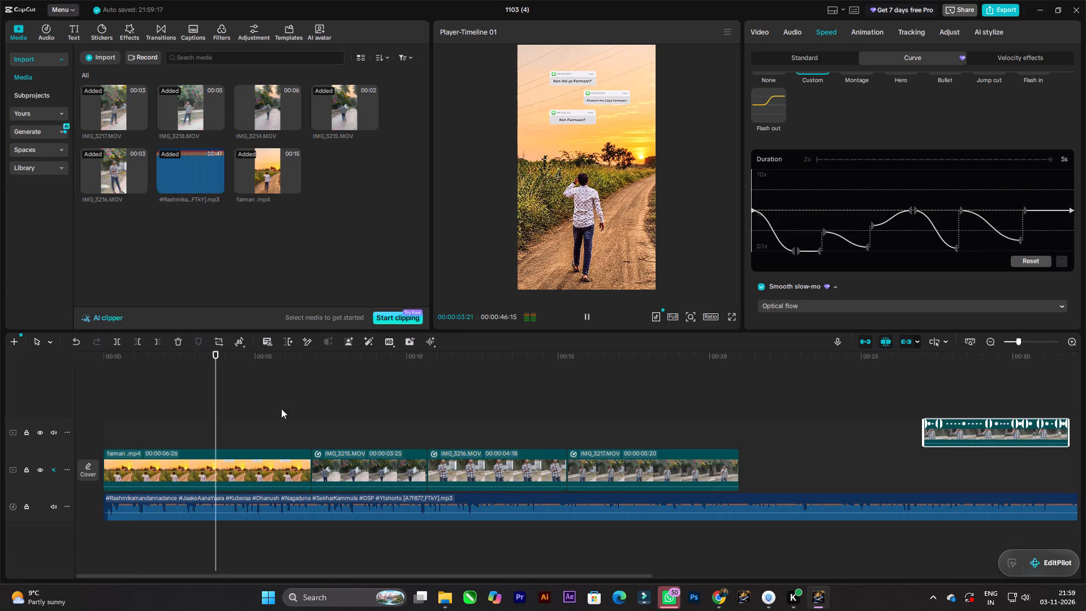
{"action": "key", "text": "space"}
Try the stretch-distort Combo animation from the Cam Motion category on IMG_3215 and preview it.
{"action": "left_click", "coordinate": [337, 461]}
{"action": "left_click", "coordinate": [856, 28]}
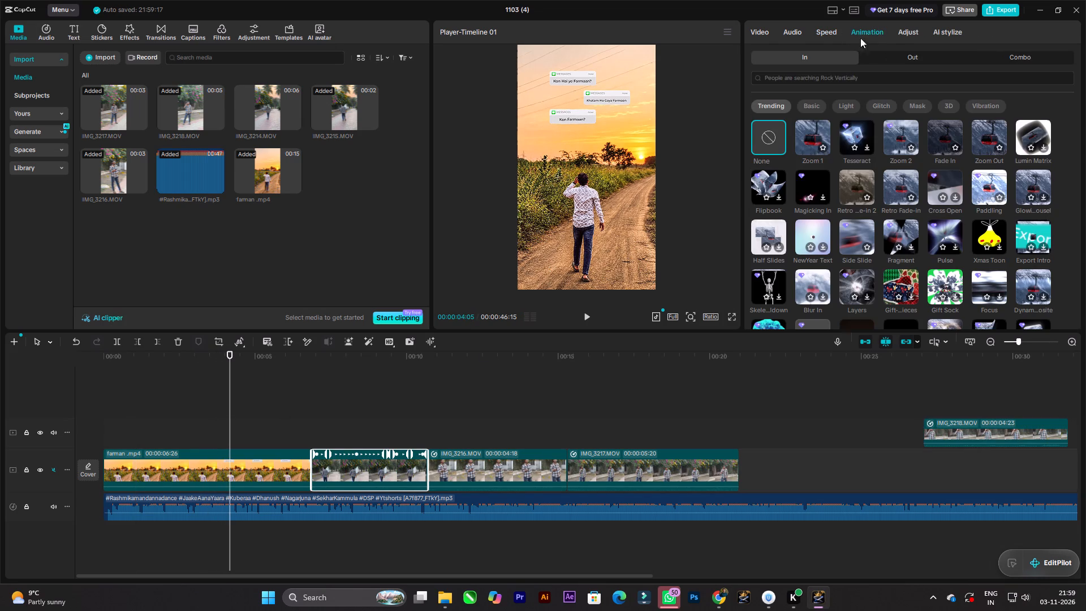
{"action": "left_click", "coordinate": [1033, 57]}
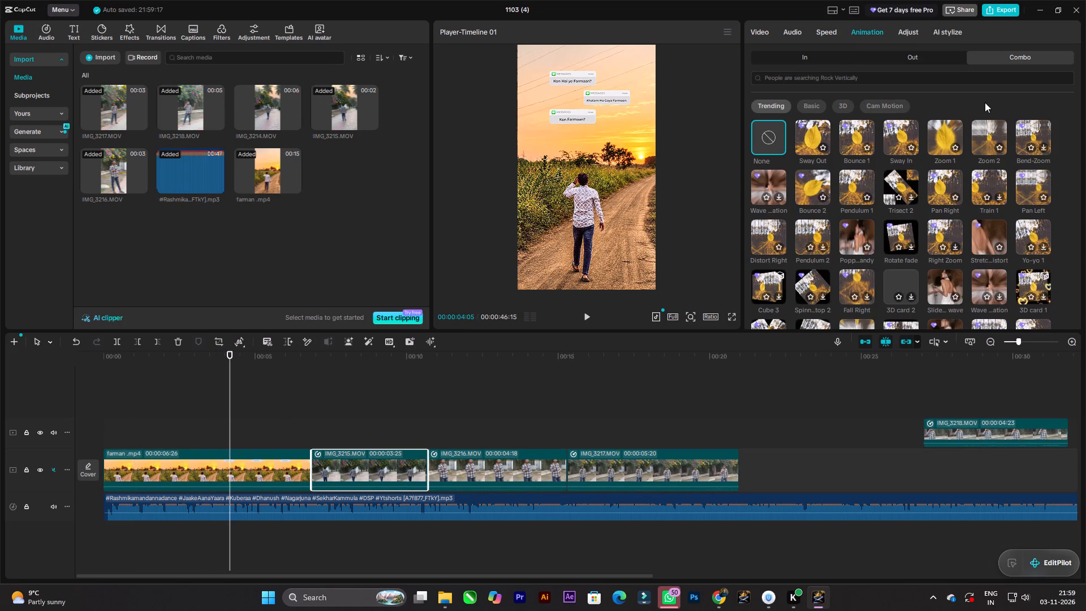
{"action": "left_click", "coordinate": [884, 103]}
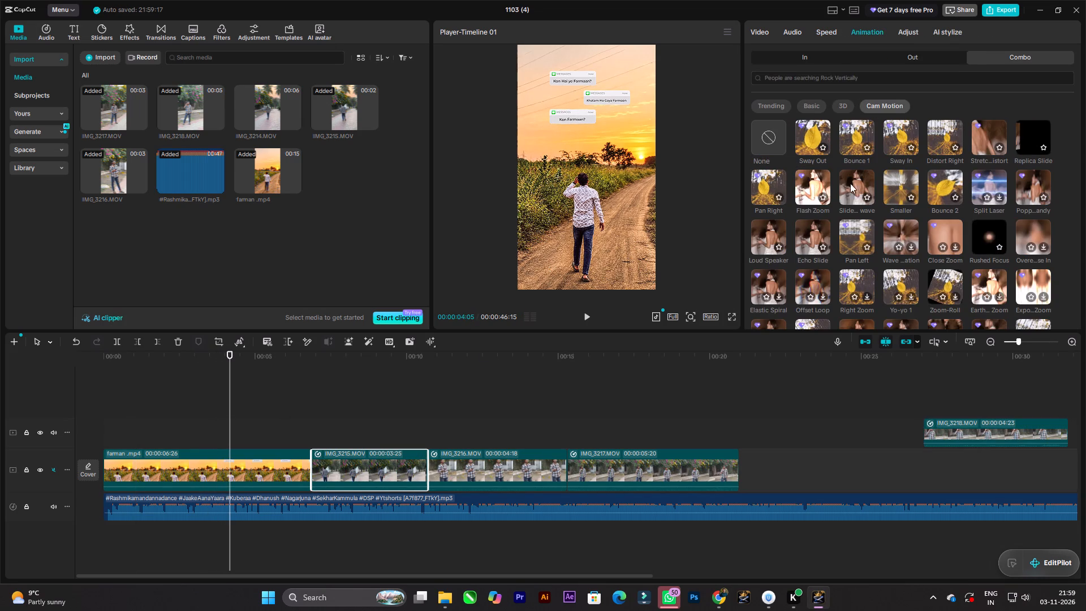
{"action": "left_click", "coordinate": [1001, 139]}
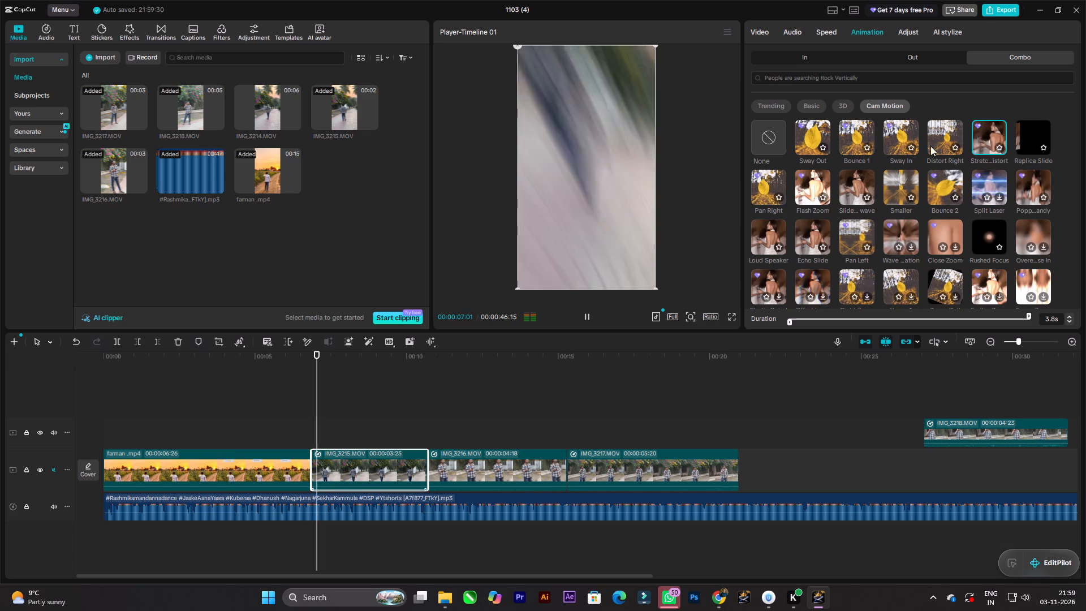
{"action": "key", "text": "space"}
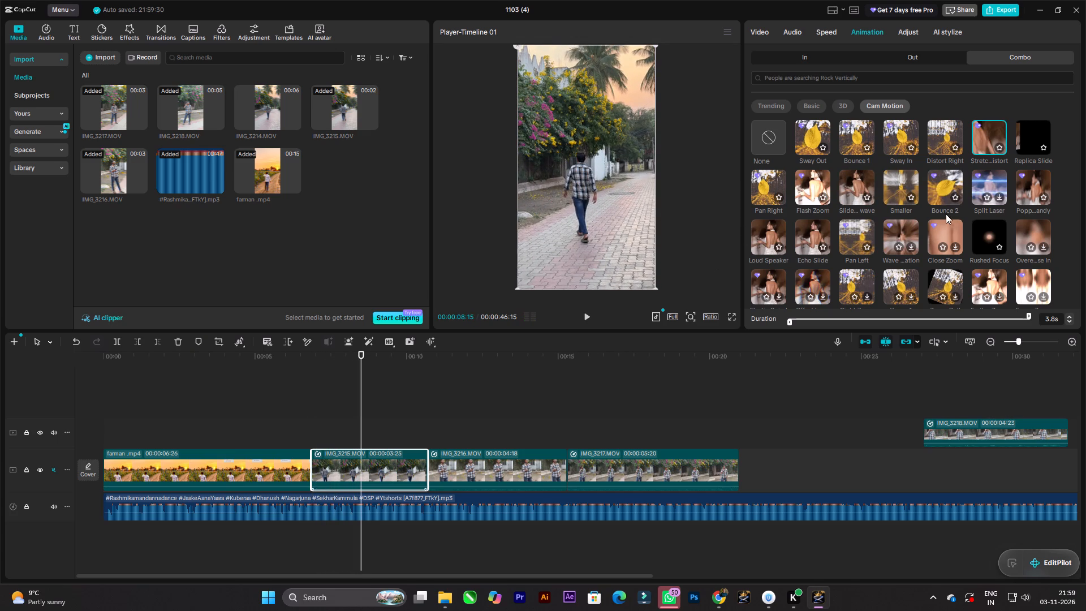
Search the Combo animations for "popp", apply the Pop...ndy animation to IMG_3215, and preview it.
{"action": "left_click", "coordinate": [829, 84]}
{"action": "type", "text": "popp"}
{"action": "key", "text": "Return"}
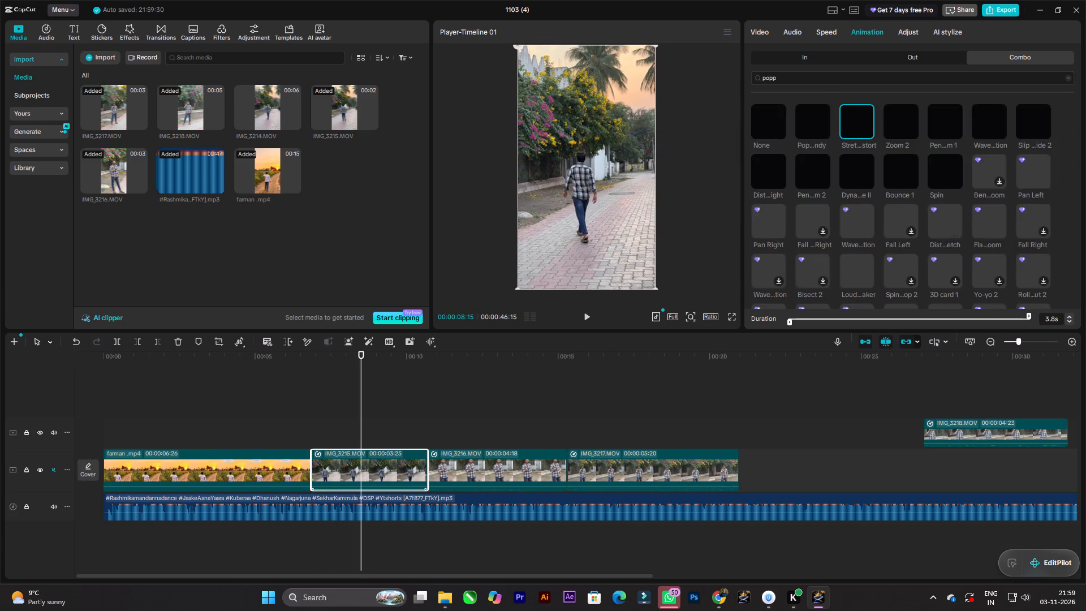
{"action": "left_click", "coordinate": [809, 114]}
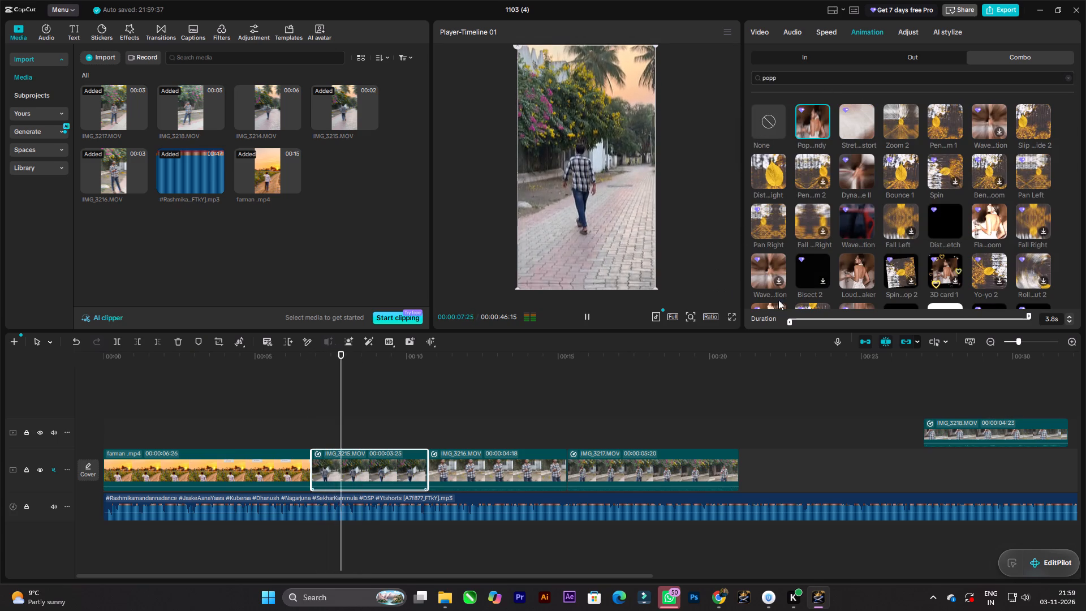
{"action": "key", "text": "space"}
{"action": "key", "text": "space"}
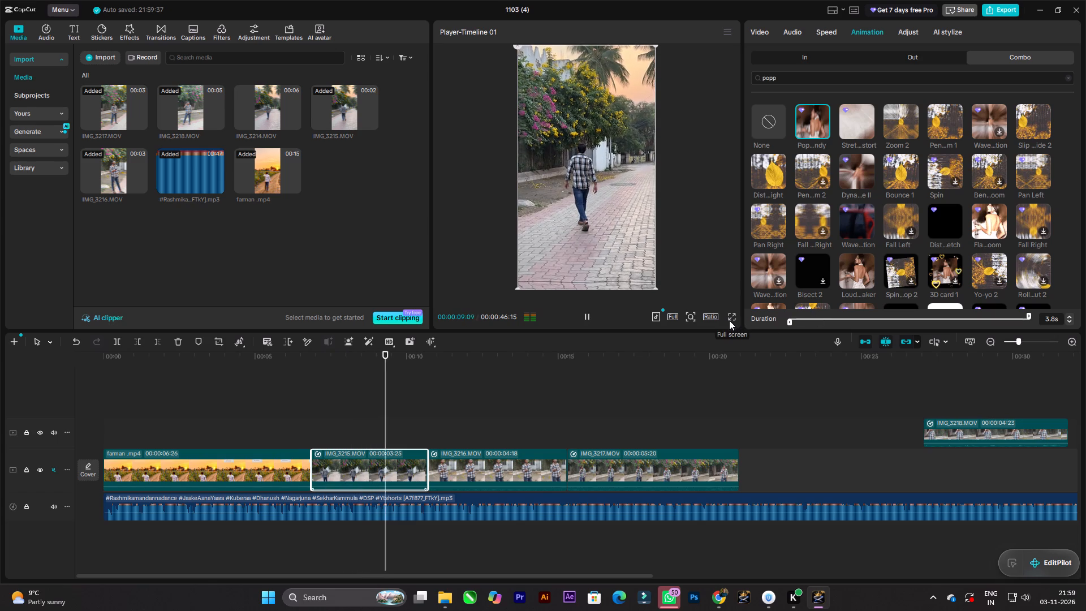
{"action": "key", "text": "space"}
Apply the same Pop...ndy Combo animation to IMG_3216 and preview it.
{"action": "left_click", "coordinate": [476, 466]}
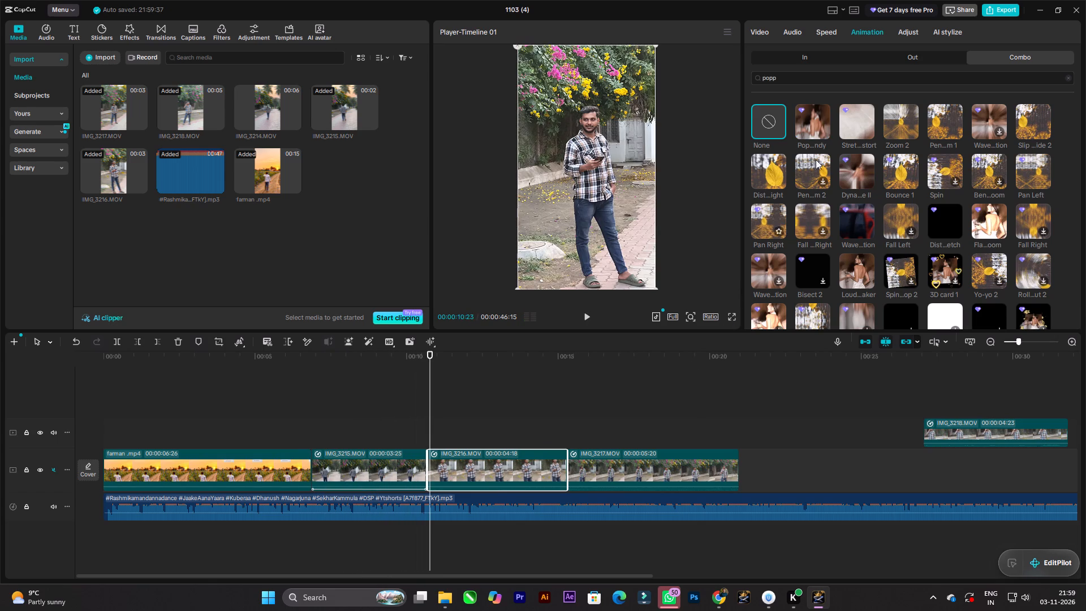
{"action": "left_click", "coordinate": [811, 121]}
{"action": "key", "text": "space"}
{"action": "key", "text": "space"}
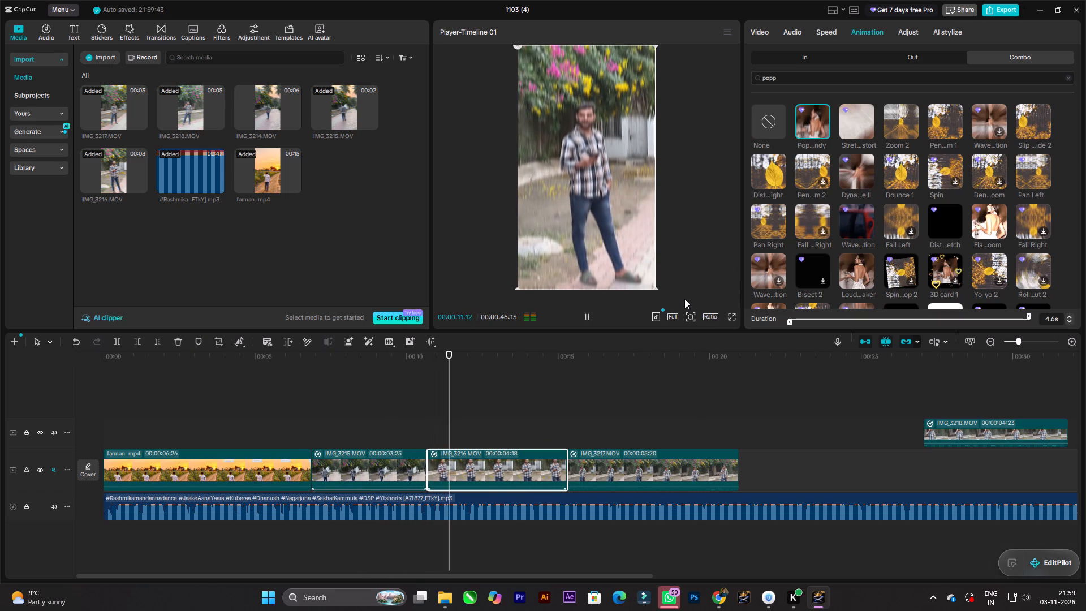
{"action": "key", "text": "space"}
Apply the same Pop...ndy Combo animation to IMG_3217.
{"action": "left_click", "coordinate": [631, 467]}
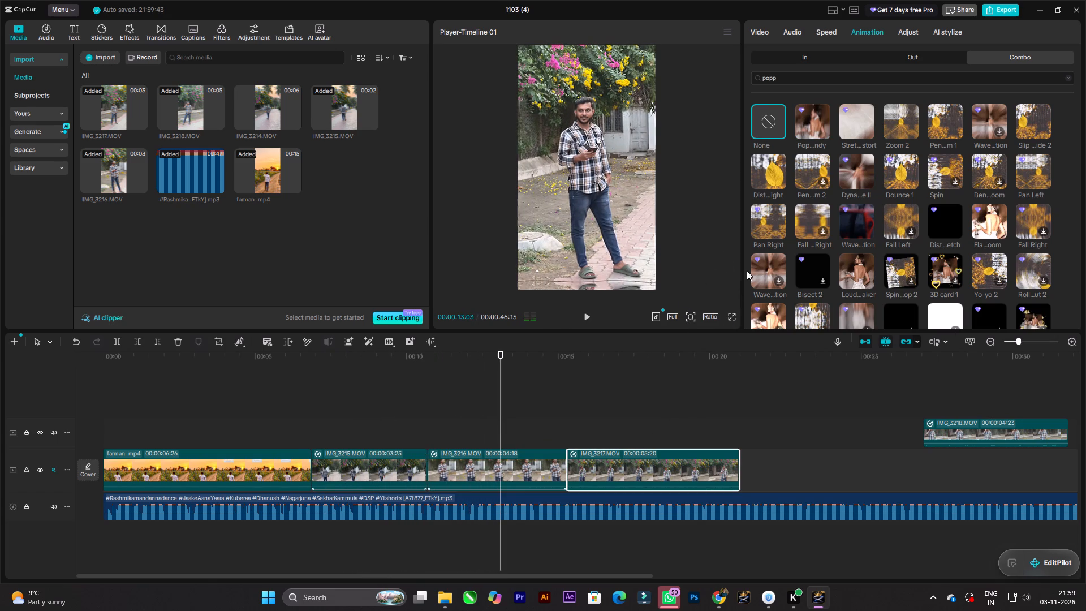
{"action": "left_click", "coordinate": [815, 117]}
{"action": "key", "text": "space"}
Play the sequence in full screen from its start to review the animated clips.
{"action": "left_click", "coordinate": [734, 316]}
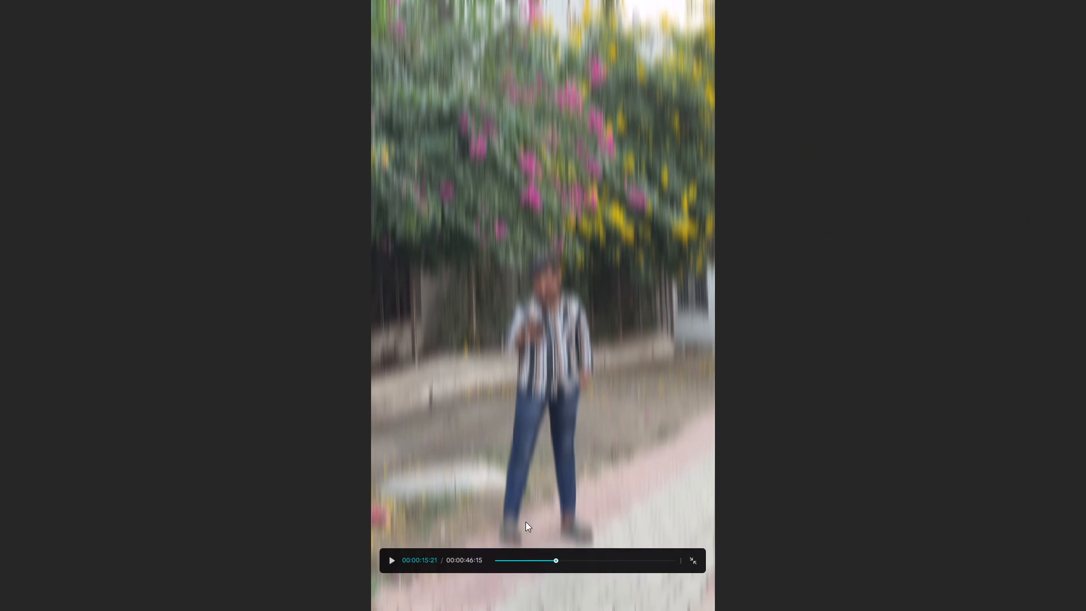
{"action": "left_click_drag", "start_coordinate": [510, 562], "coordinate": [367, 543]}
{"action": "key", "text": "space"}
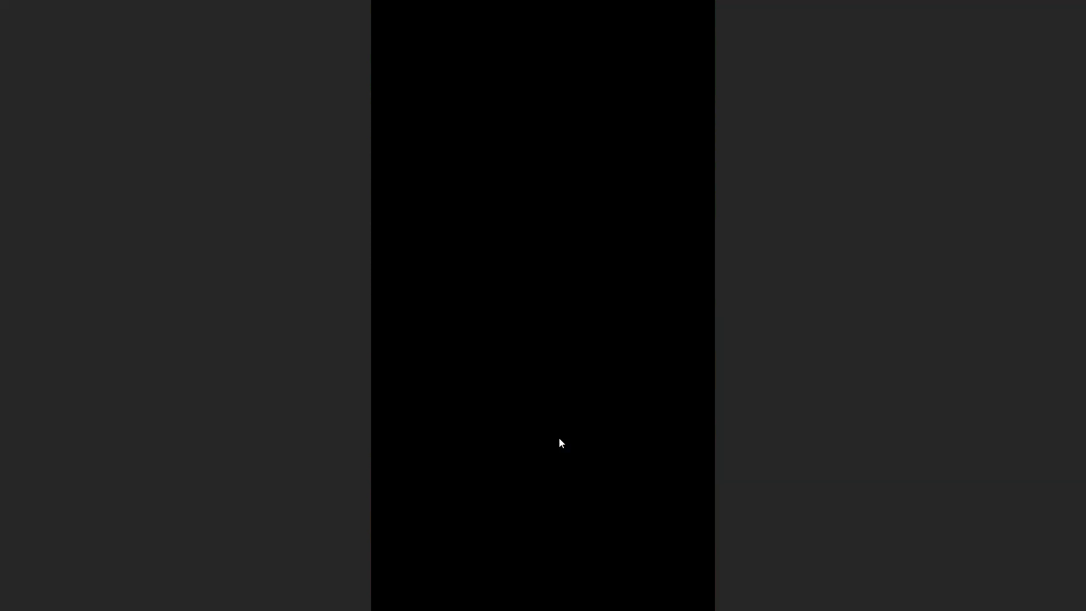
Replay the sequence from its start and check the animated clips in full screen, pausing during IMG_3216.
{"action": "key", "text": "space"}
{"action": "key", "text": "Escape"}
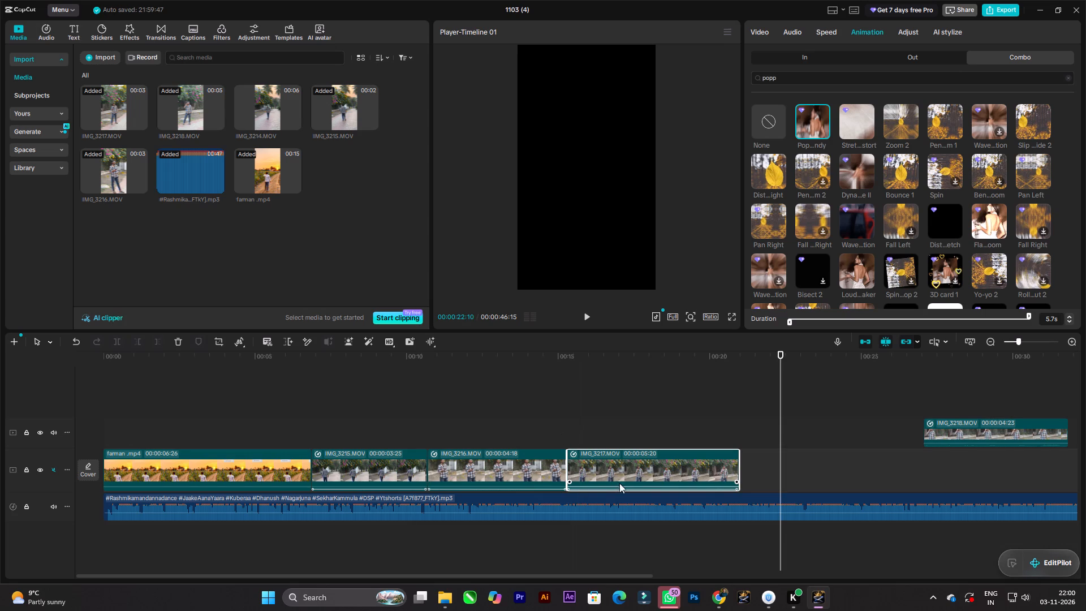
{"action": "left_click_drag", "start_coordinate": [782, 356], "coordinate": [0, 367]}
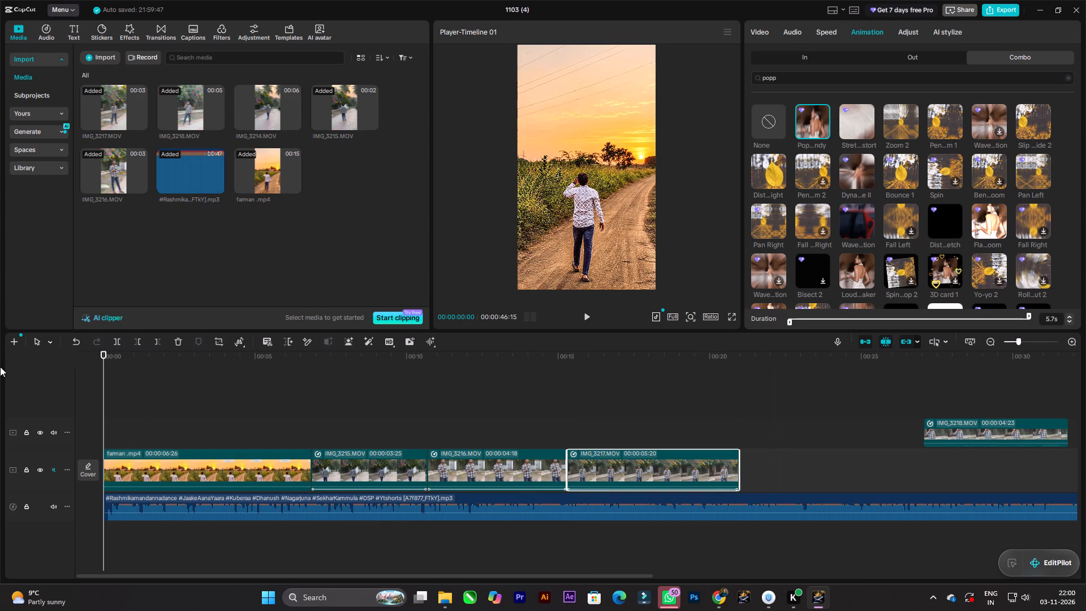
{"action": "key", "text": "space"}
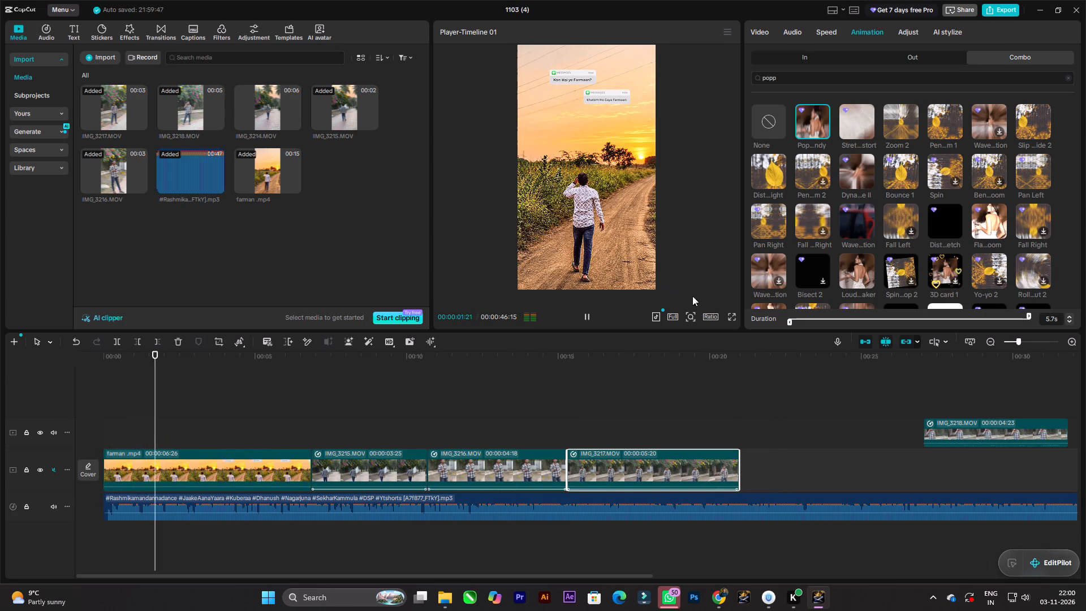
{"action": "left_click", "coordinate": [734, 313]}
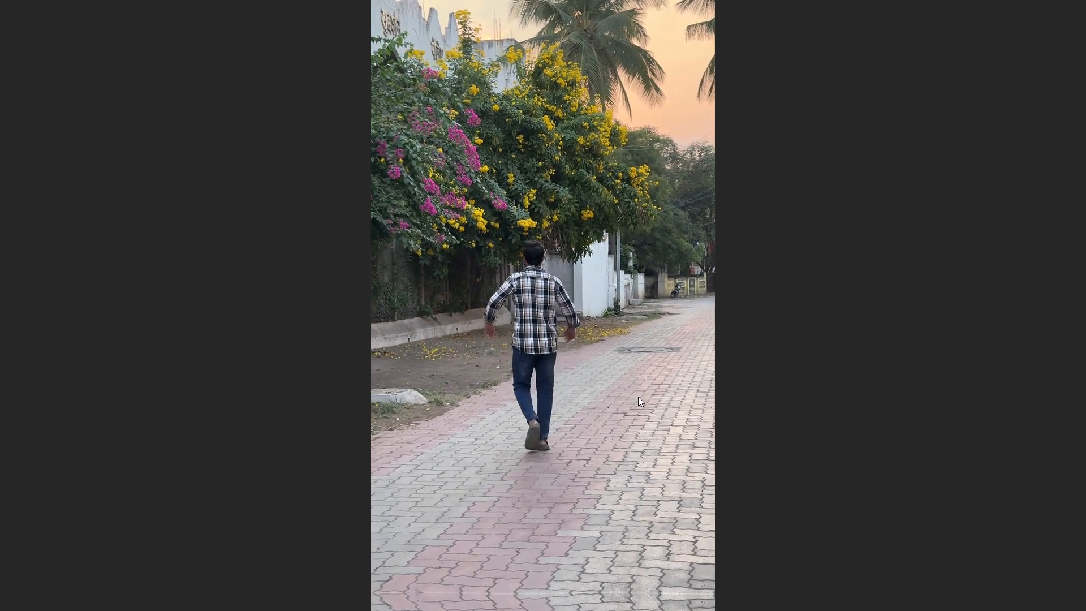
{"action": "key", "text": "Escape"}
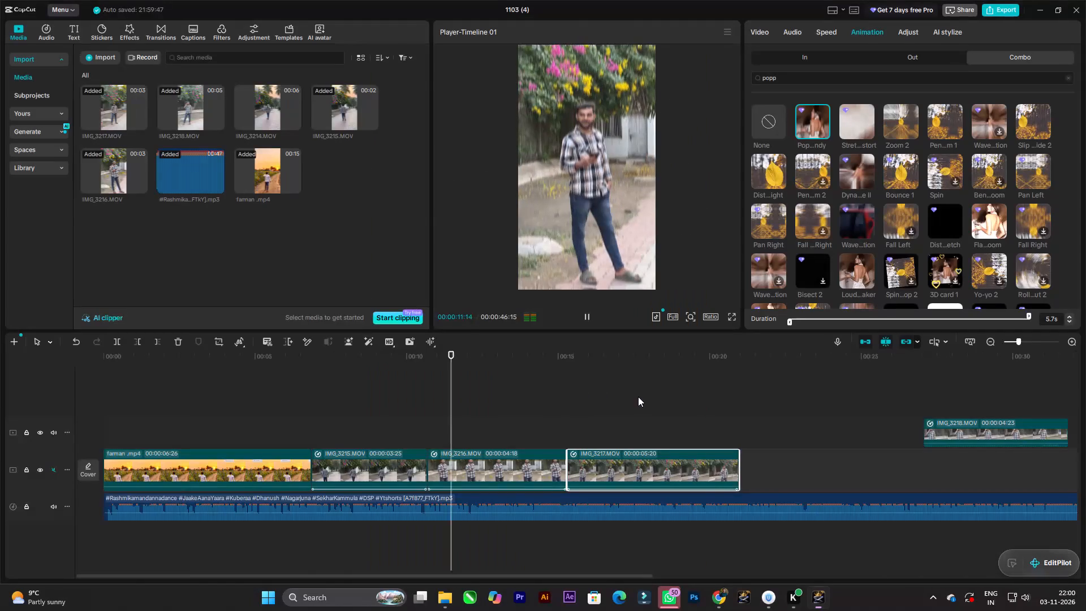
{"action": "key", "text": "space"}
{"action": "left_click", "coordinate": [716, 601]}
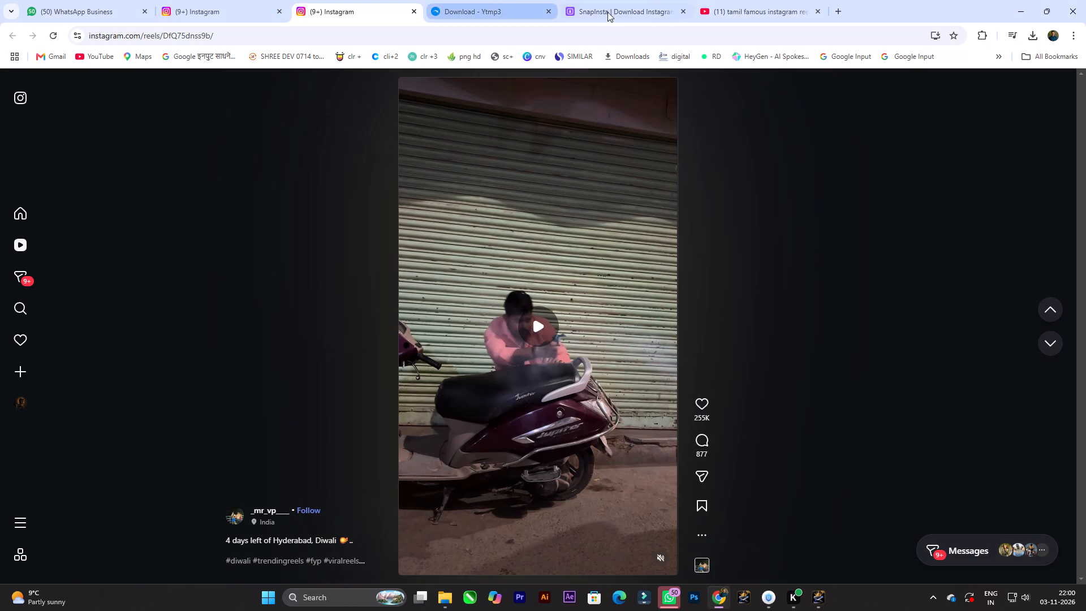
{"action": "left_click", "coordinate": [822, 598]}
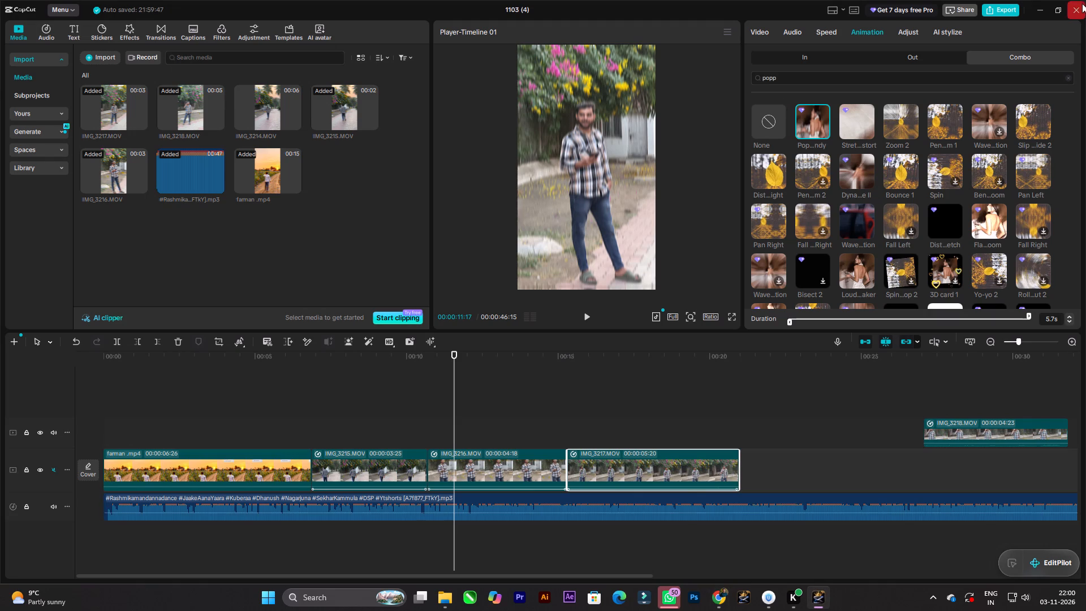
Close the 1103 (4) project and return to the CapCut home screen.
{"action": "left_click", "coordinate": [1082, 4]}
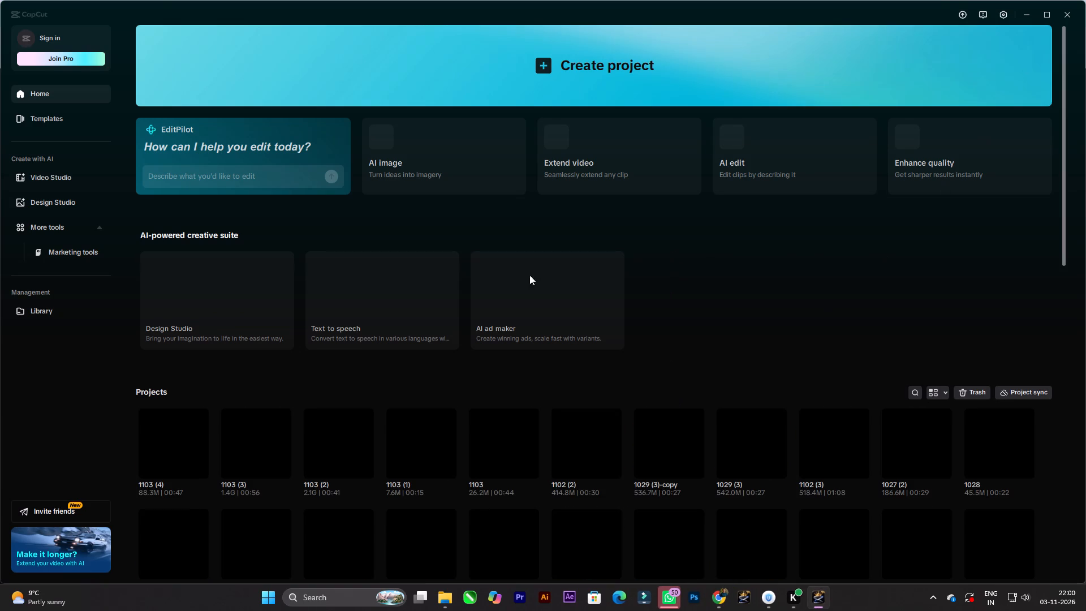
Switch to Google Chrome.
{"action": "left_click", "coordinate": [719, 597]}
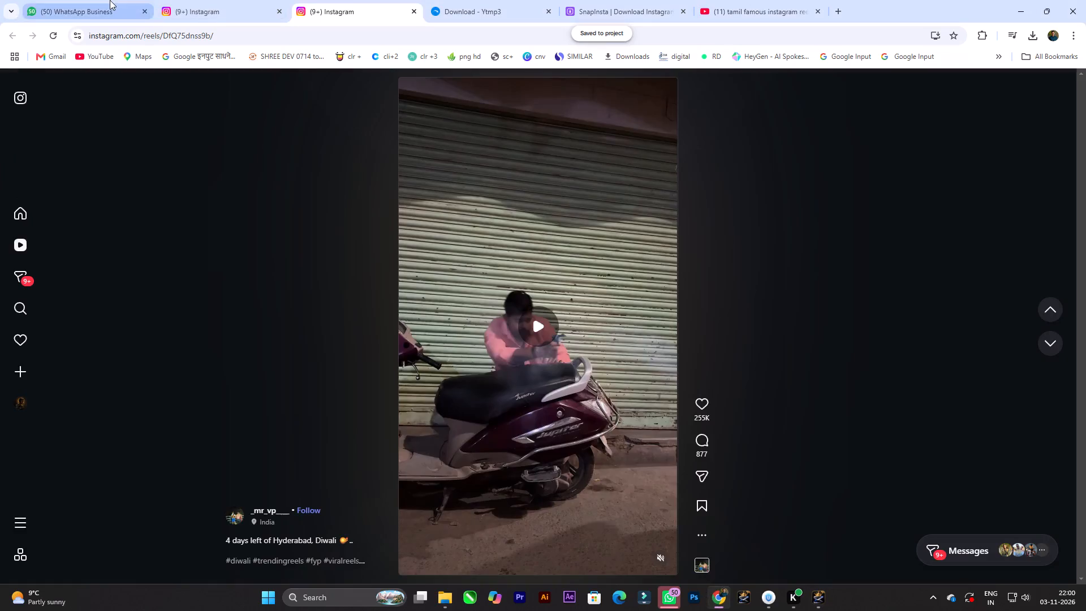